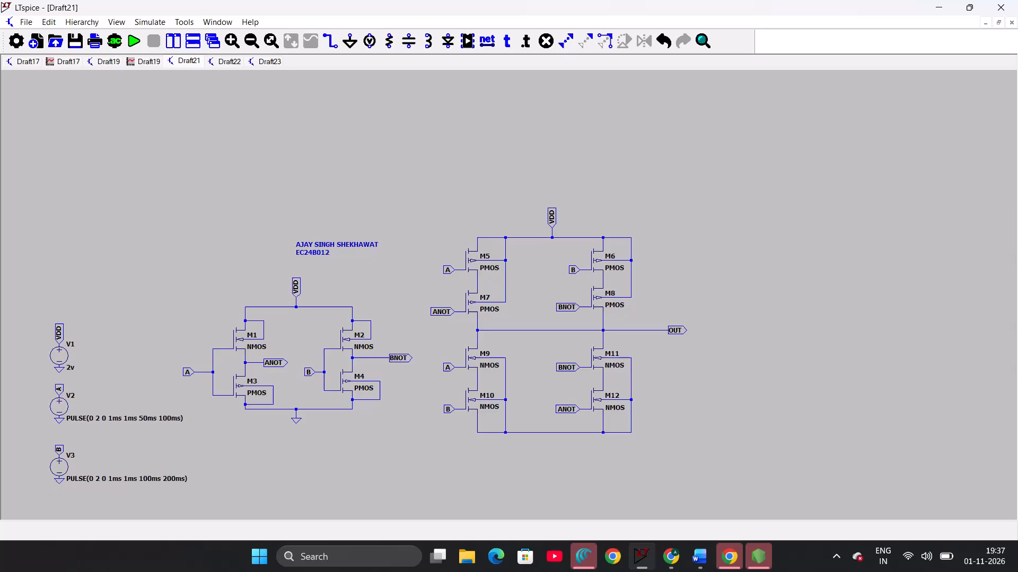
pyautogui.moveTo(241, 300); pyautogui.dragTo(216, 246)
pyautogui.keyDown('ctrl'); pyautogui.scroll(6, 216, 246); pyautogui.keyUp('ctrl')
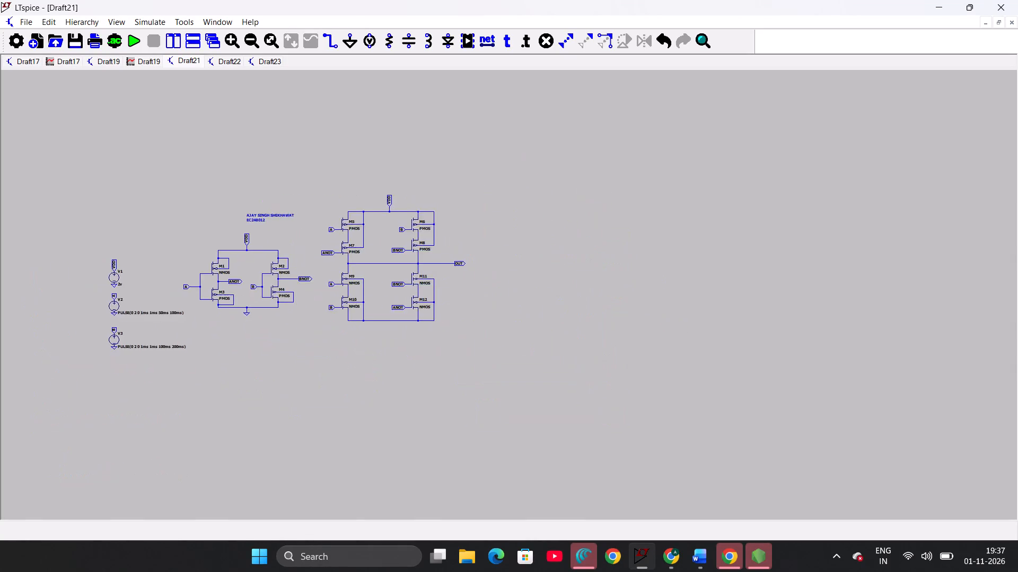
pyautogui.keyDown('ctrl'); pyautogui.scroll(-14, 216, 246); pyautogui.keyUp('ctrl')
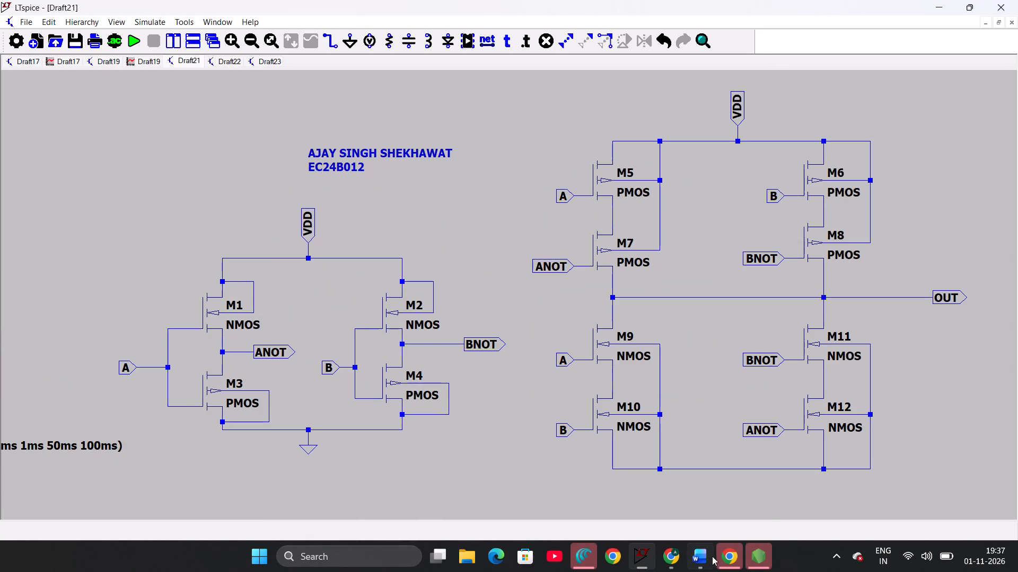
# Switch to the Word report on static CMOS logic gates and look through its opening sections and gate schematics.
pyautogui.click(705, 561)
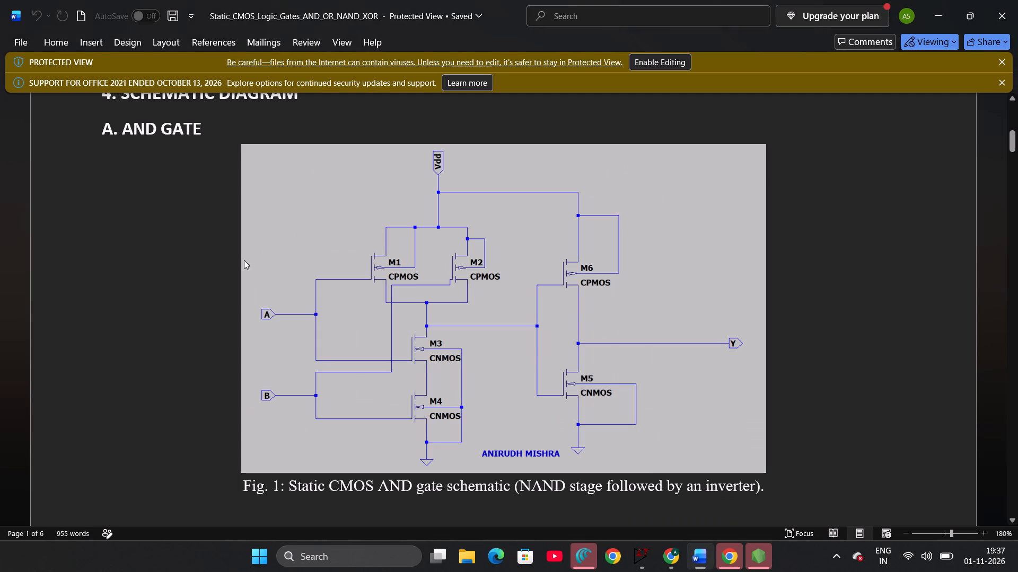
pyautogui.scroll(-7, 244, 260)
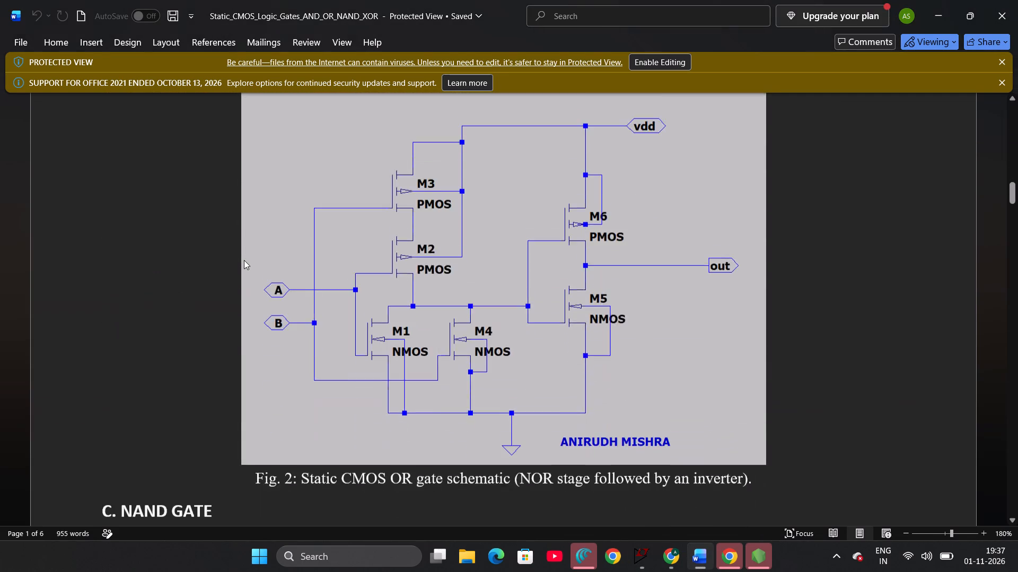
pyautogui.scroll(15, 244, 260)
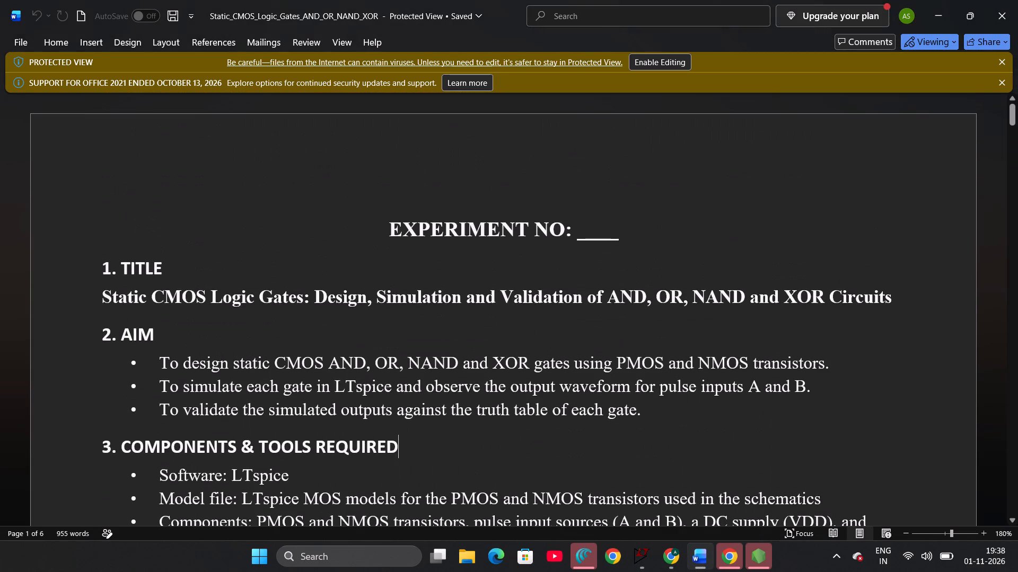
pyautogui.keyDown('ctrl'); pyautogui.scroll(7, 244, 260); pyautogui.keyUp('ctrl')
pyautogui.keyDown('ctrl'); pyautogui.scroll(-10, 244, 260); pyautogui.keyUp('ctrl')
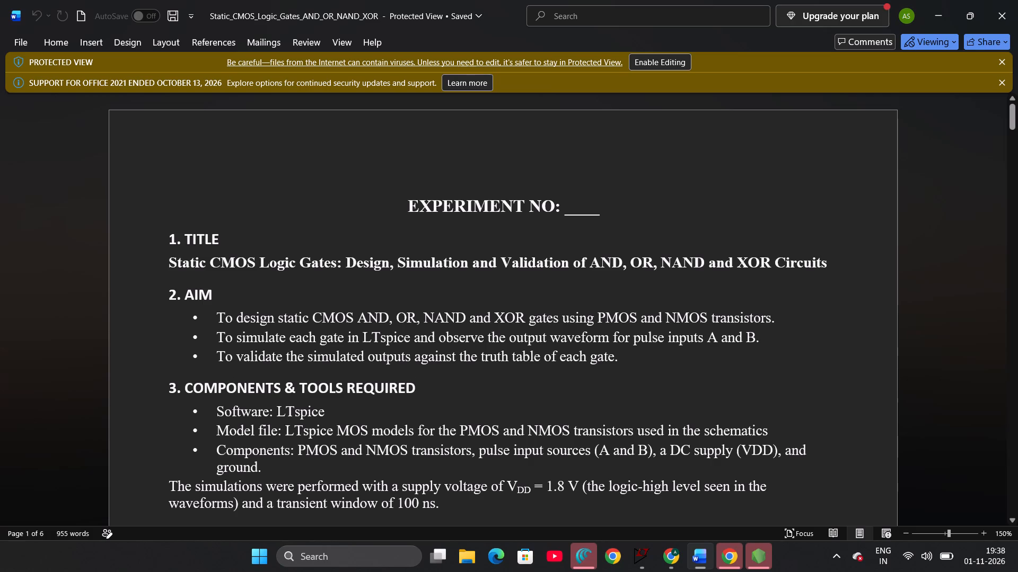
pyautogui.moveTo(352, 317); pyautogui.dragTo(296, 315)
pyautogui.click(296, 315)
pyautogui.scroll(-1, 296, 315)
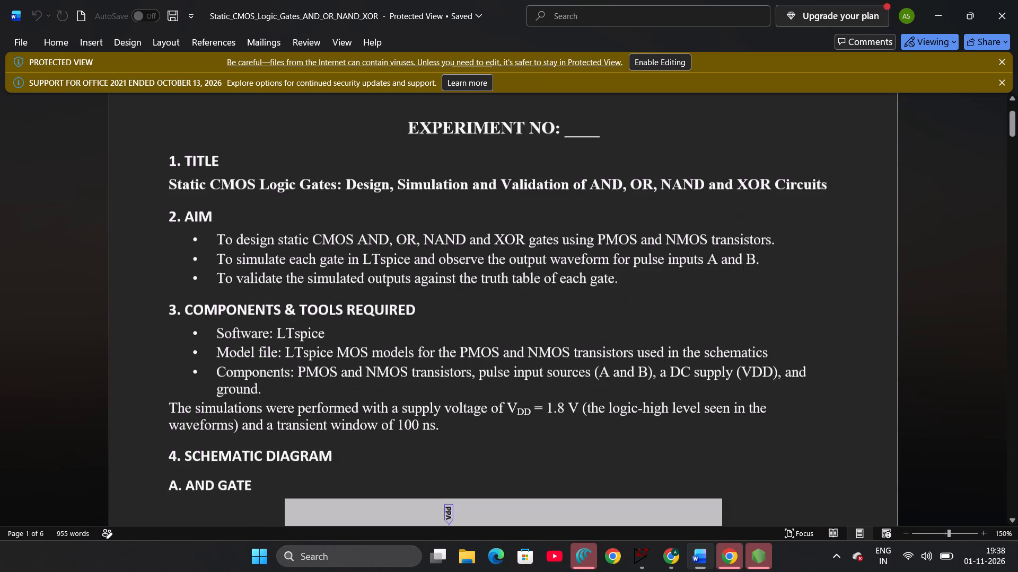
pyautogui.scroll(-3, 296, 315)
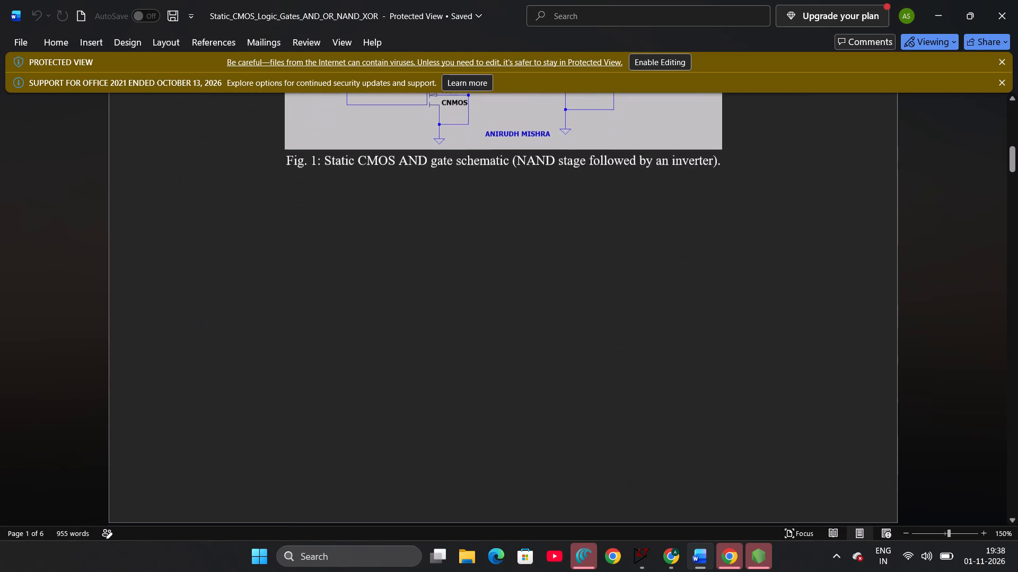
pyautogui.scroll(-6, 296, 315)
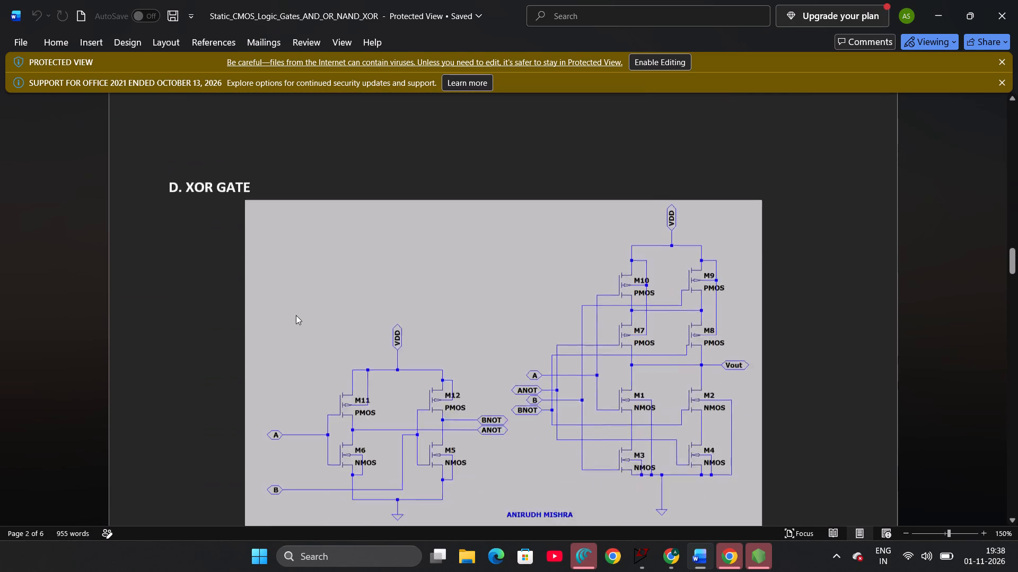
pyautogui.scroll(18, 296, 315)
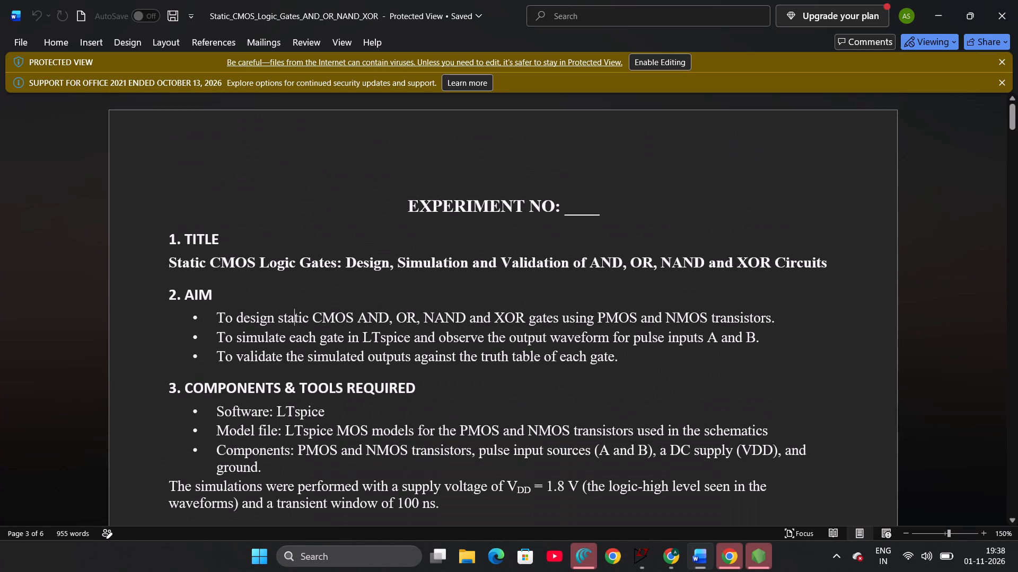
# Enable editing for the protected lab report.
pyautogui.click(467, 83)
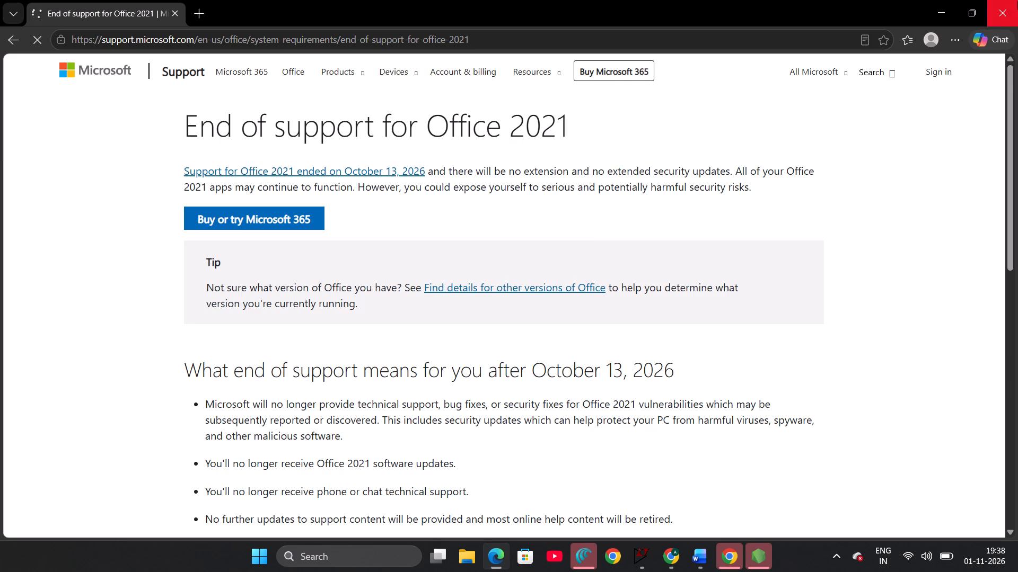
pyautogui.click(1017, 1)
pyautogui.click(545, 63)
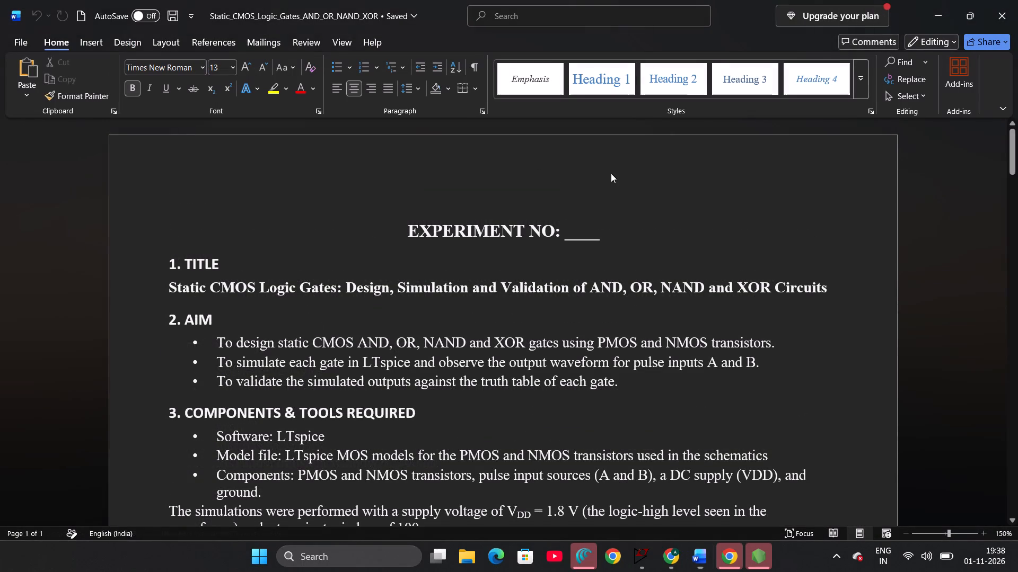
# Replace the blank after "EXPERIMENT NO:" in the report heading with 8.
pyautogui.click(599, 234)
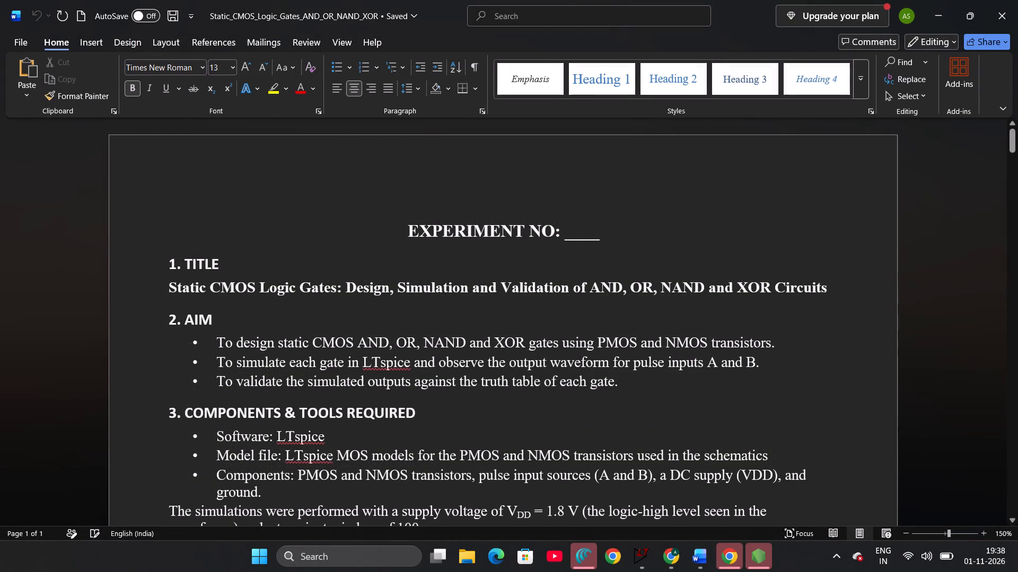
pyautogui.press('BackSpace')
pyautogui.press('BackSpace')
pyautogui.press('BackSpace')
pyautogui.press('BackSpace')
pyautogui.press('8')
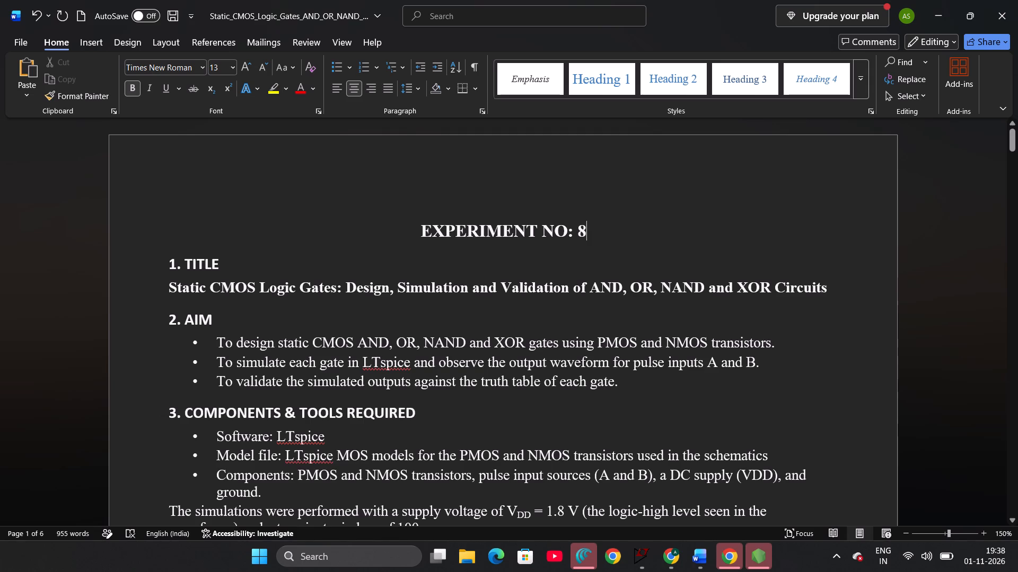
# Change "LTspice" to "LT spice" in the second Aim bullet and in the Software and Model file bullets.
pyautogui.scroll(-1, 505, 426)
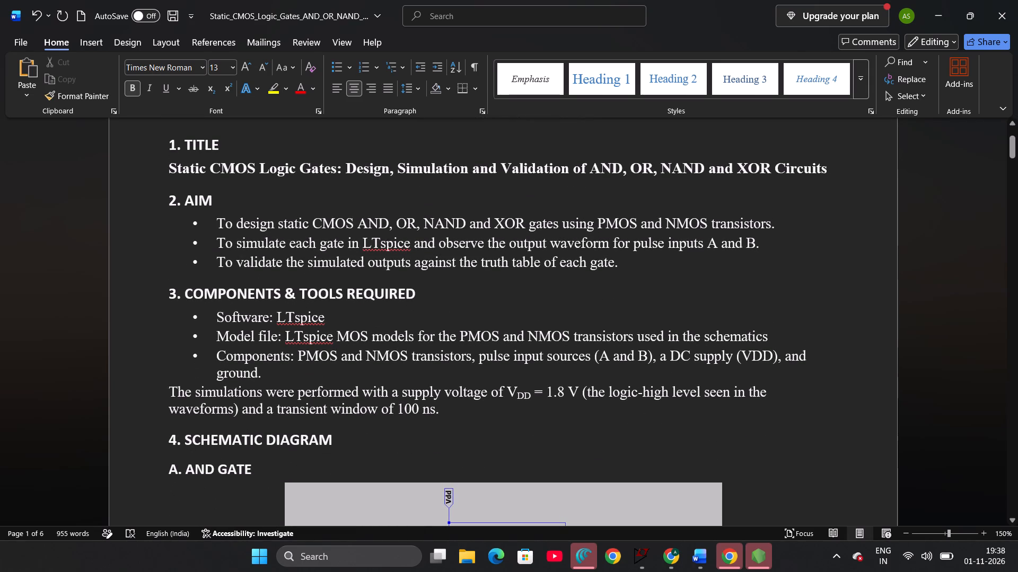
pyautogui.click(382, 239)
pyautogui.press('space')
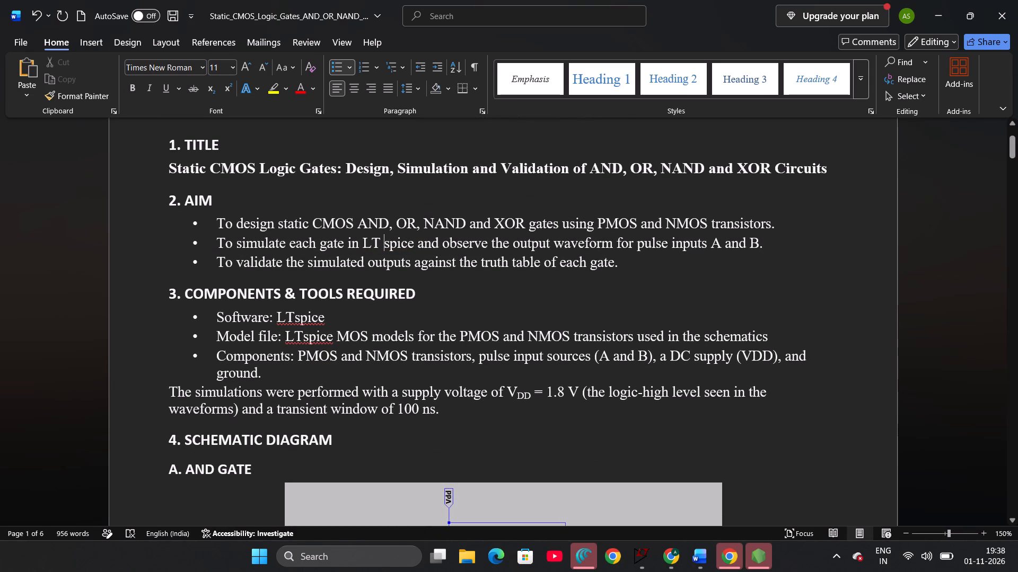
pyautogui.click(297, 319)
pyautogui.press('space')
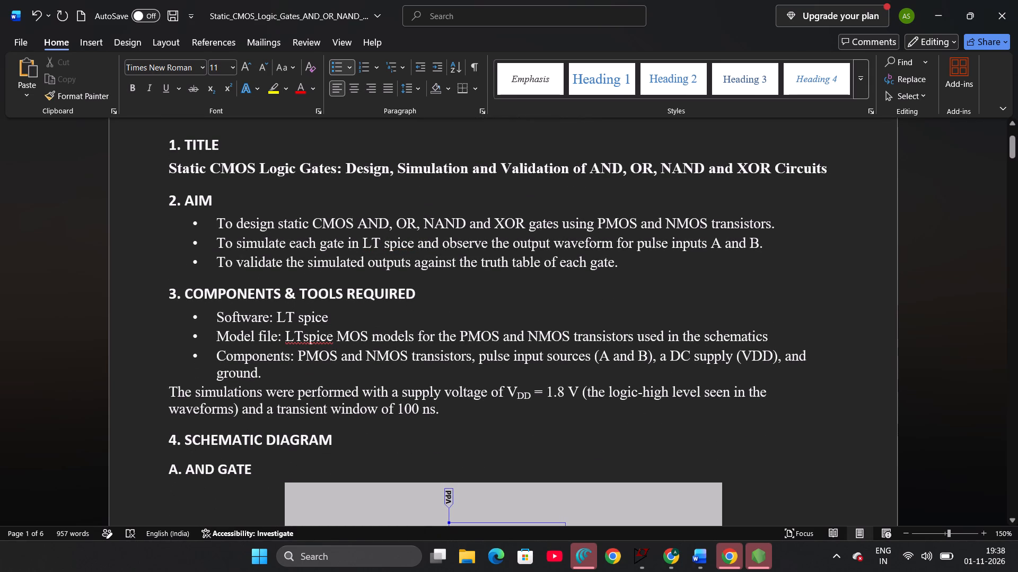
pyautogui.click(302, 340)
pyautogui.press('space')
# Examine the AND, OR, NAND and XOR gate figures in the report's Schematic Diagram section.
pyautogui.scroll(-1, 302, 340)
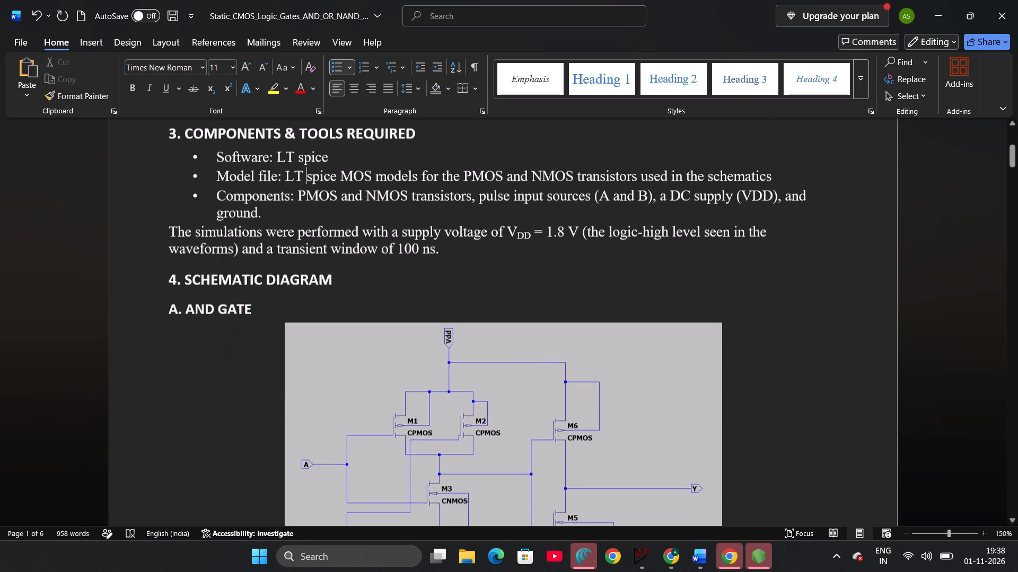
pyautogui.scroll(-1, 302, 340)
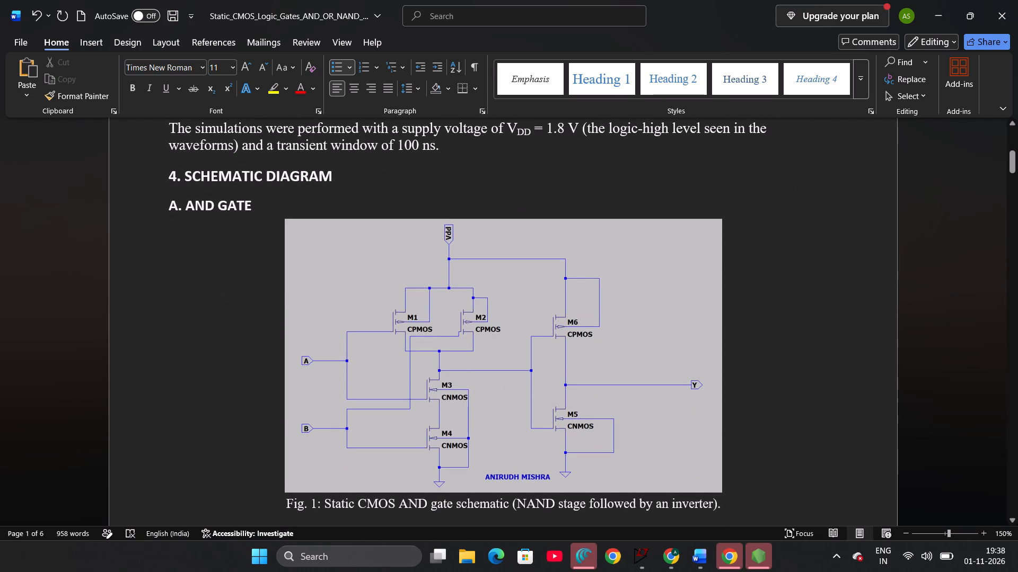
pyautogui.scroll(-1, 302, 340)
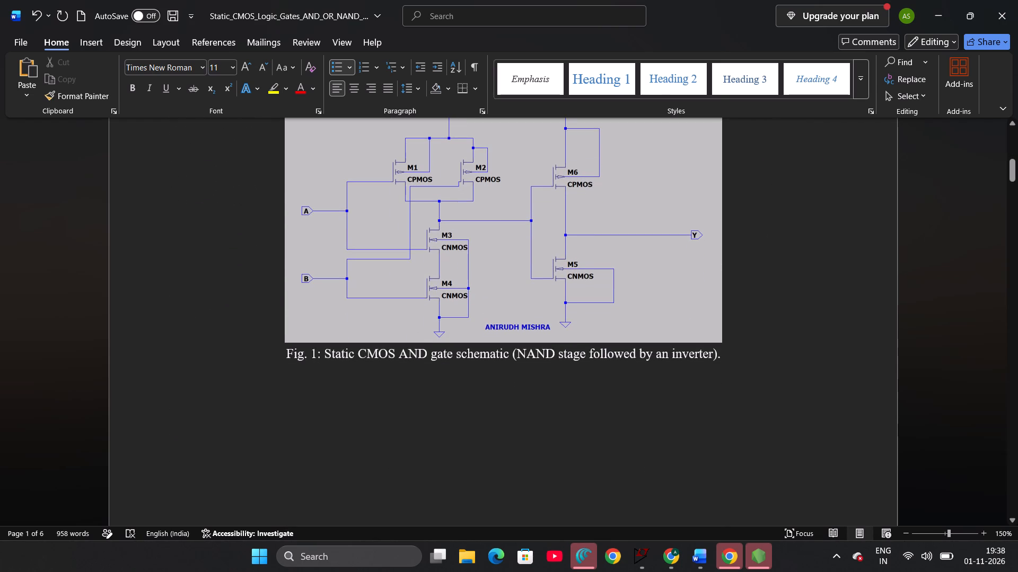
pyautogui.scroll(-2, 302, 340)
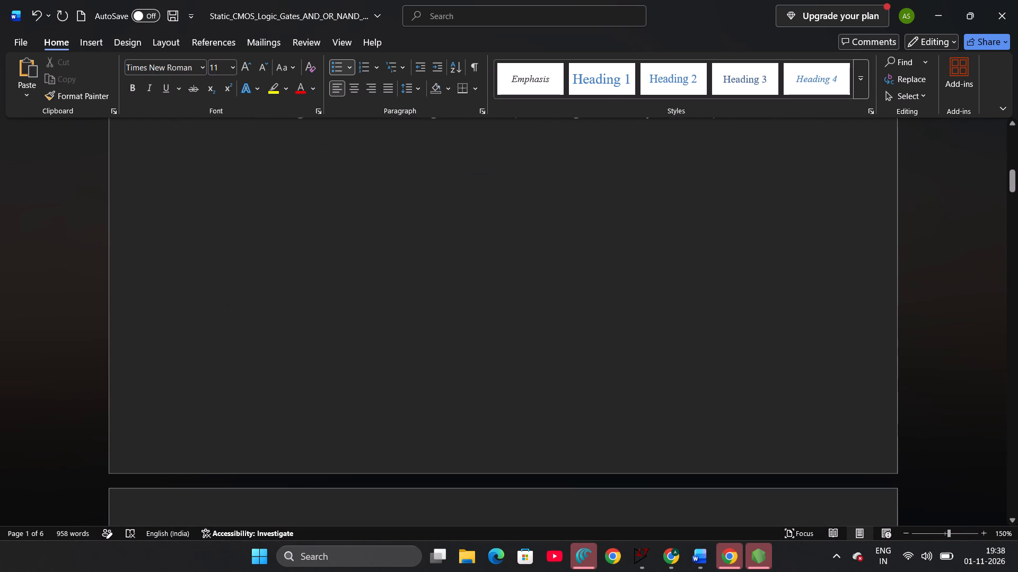
pyautogui.scroll(-2, 302, 340)
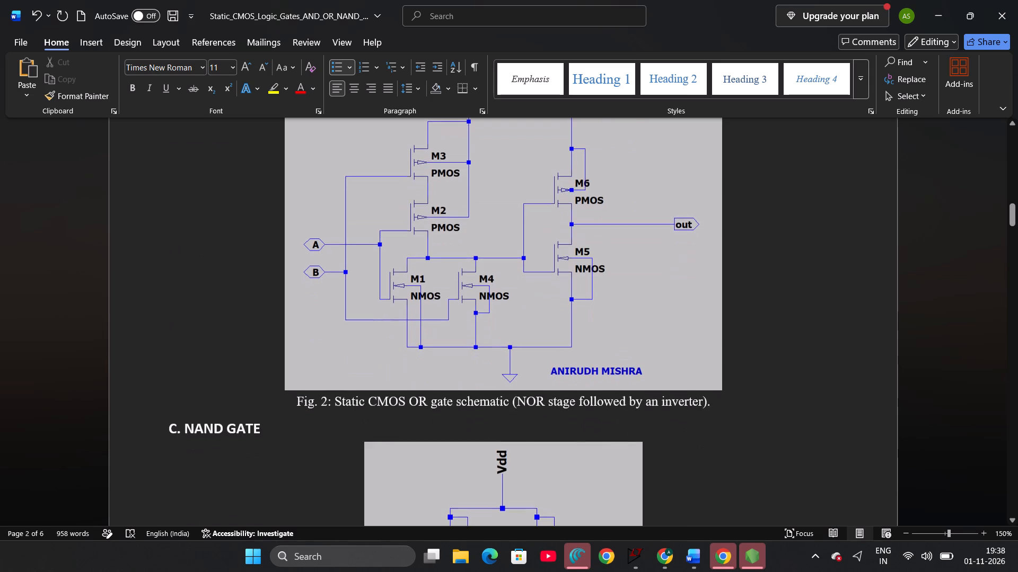
pyautogui.scroll(-4, 302, 340)
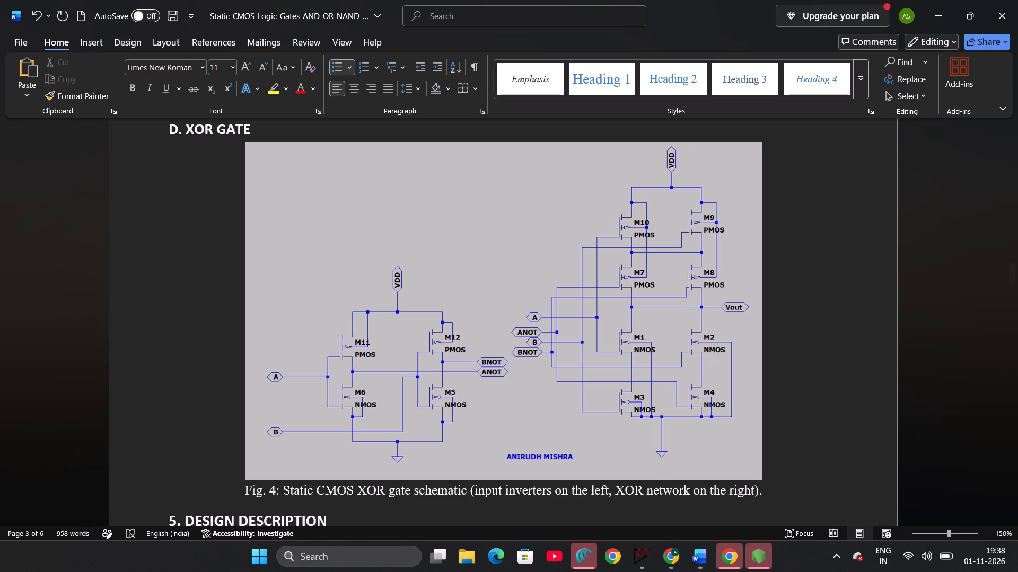
pyautogui.scroll(4, 302, 340)
pyautogui.scroll(-1, 302, 340)
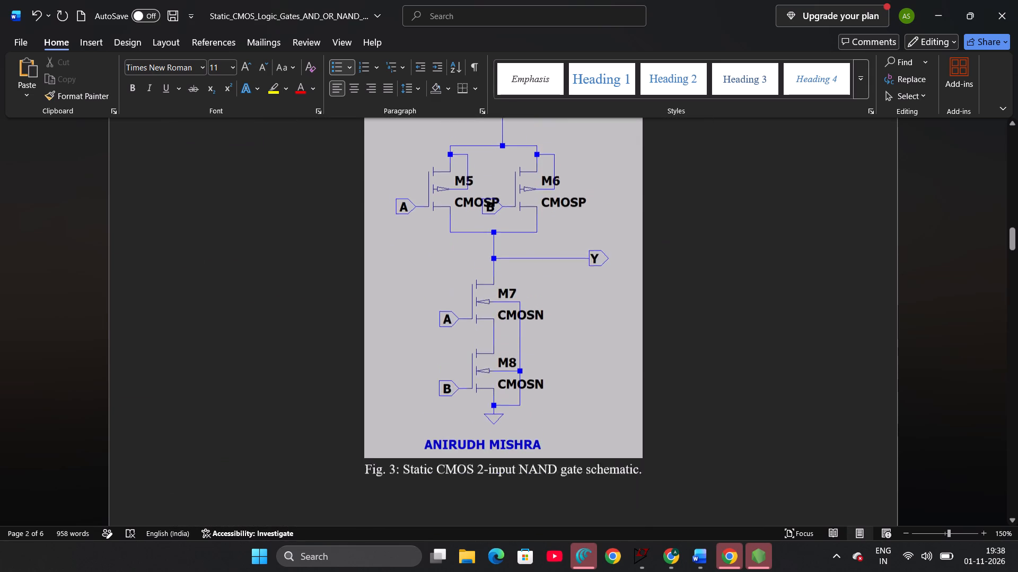
pyautogui.scroll(-1, 302, 340)
pyautogui.scroll(2, 302, 340)
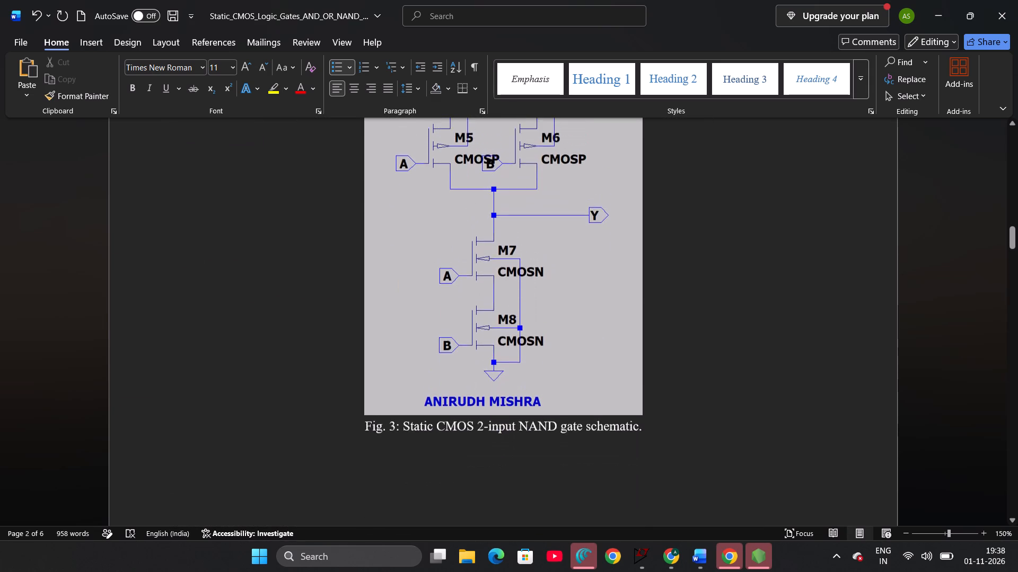
pyautogui.scroll(8, 302, 340)
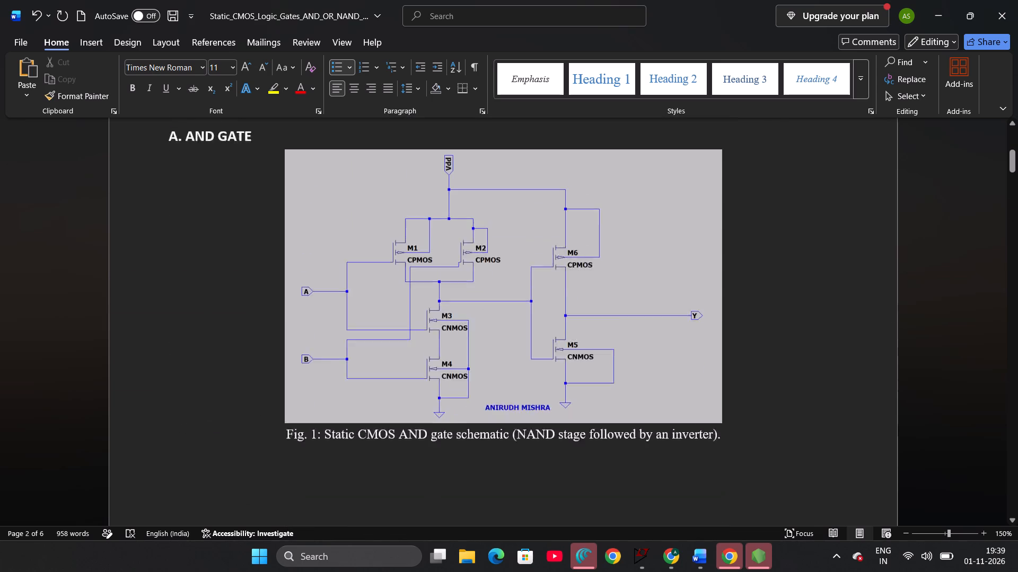
pyautogui.scroll(-2, 302, 340)
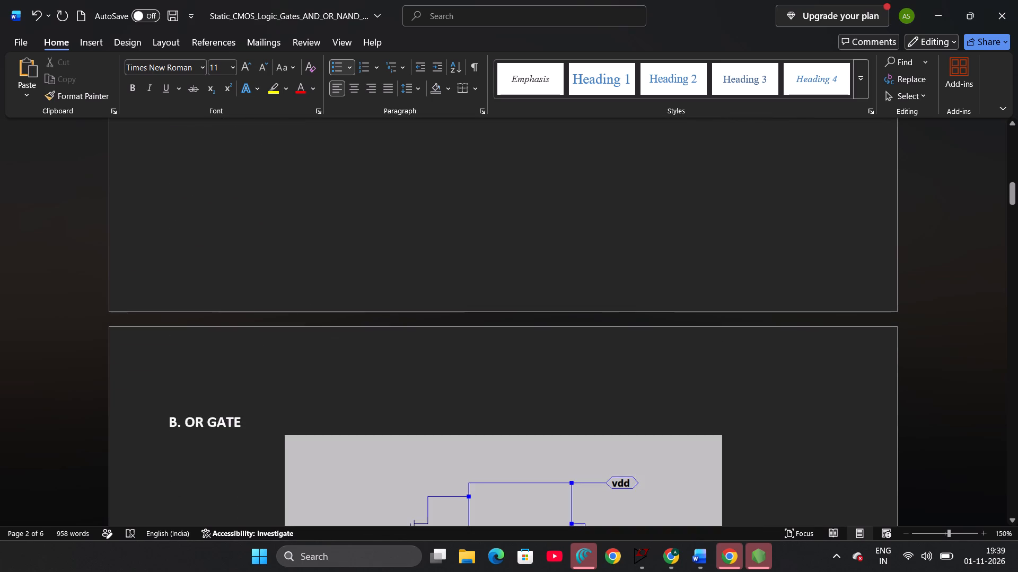
pyautogui.scroll(-2, 302, 340)
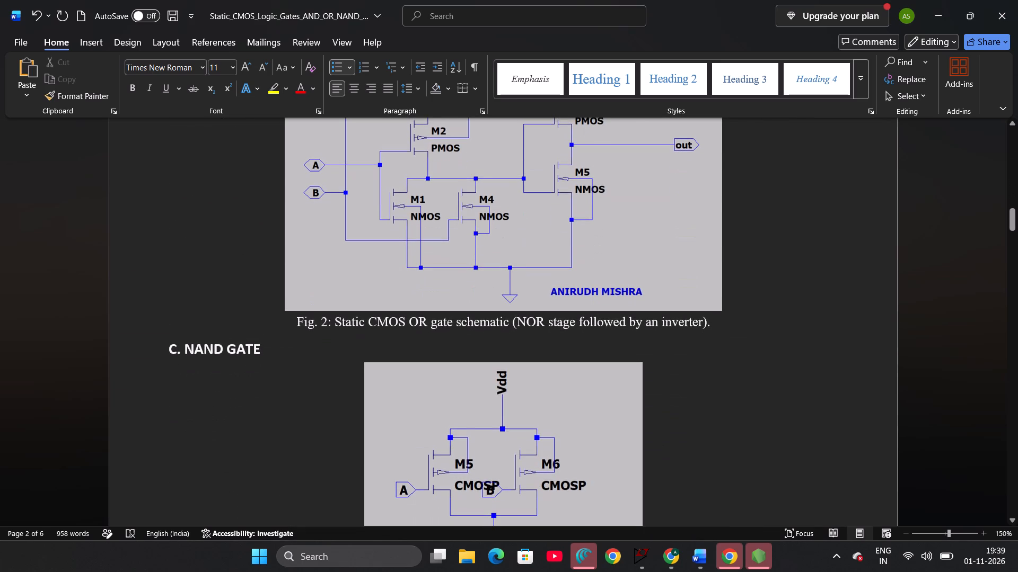
pyautogui.scroll(-1, 302, 340)
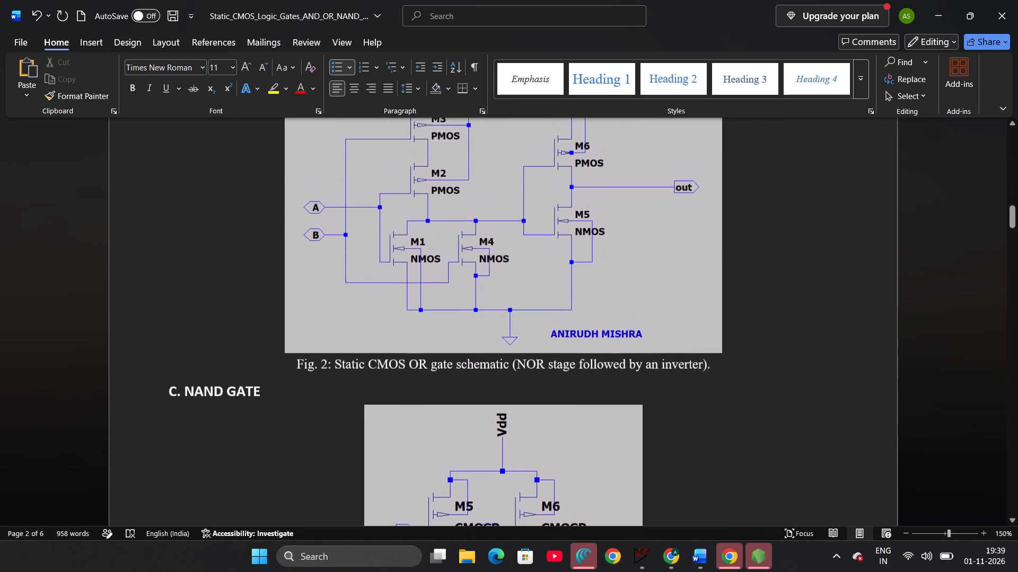
pyautogui.scroll(-1, 302, 340)
pyautogui.scroll(2, 302, 340)
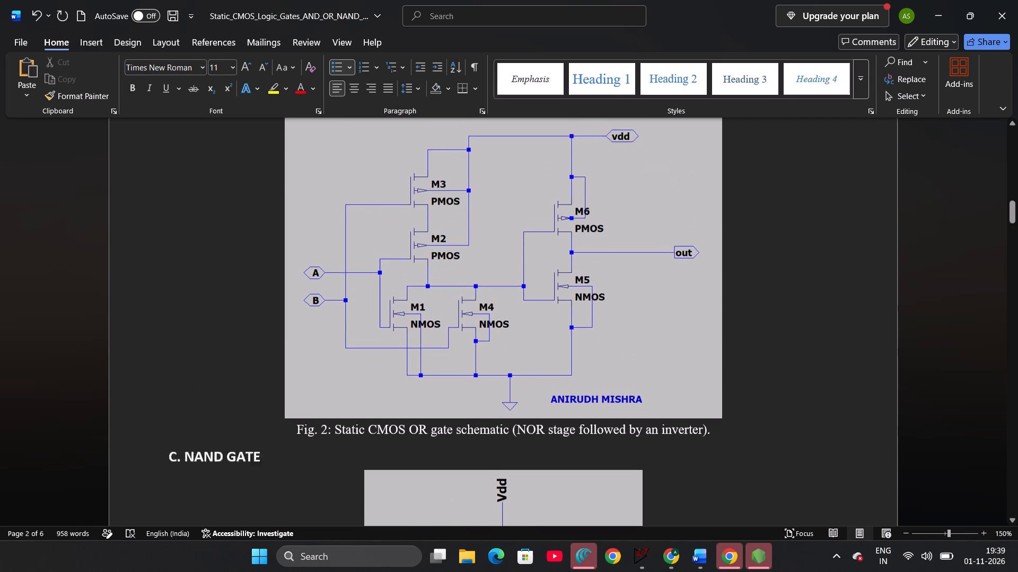
pyautogui.scroll(4, 302, 340)
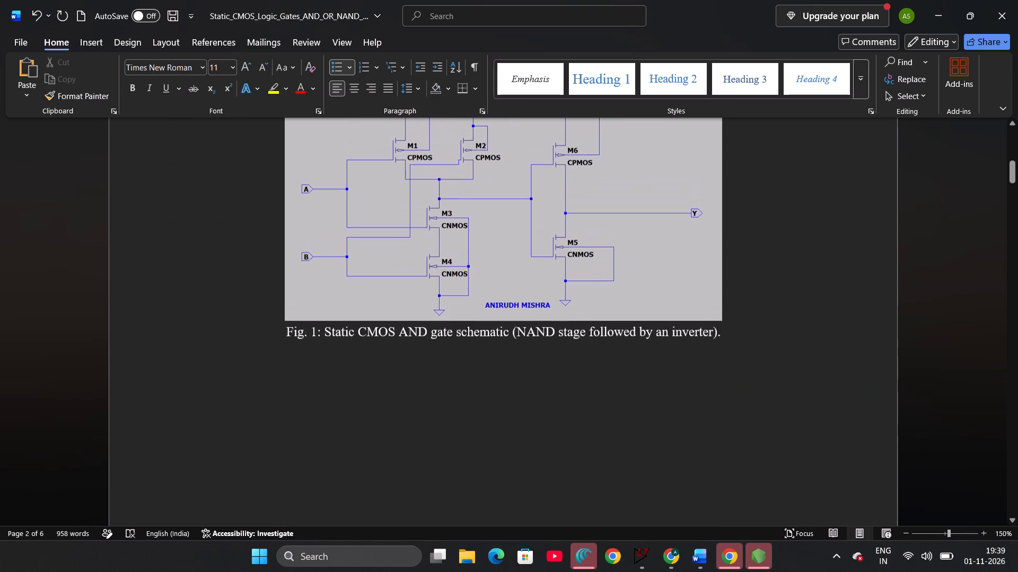
pyautogui.scroll(2, 302, 340)
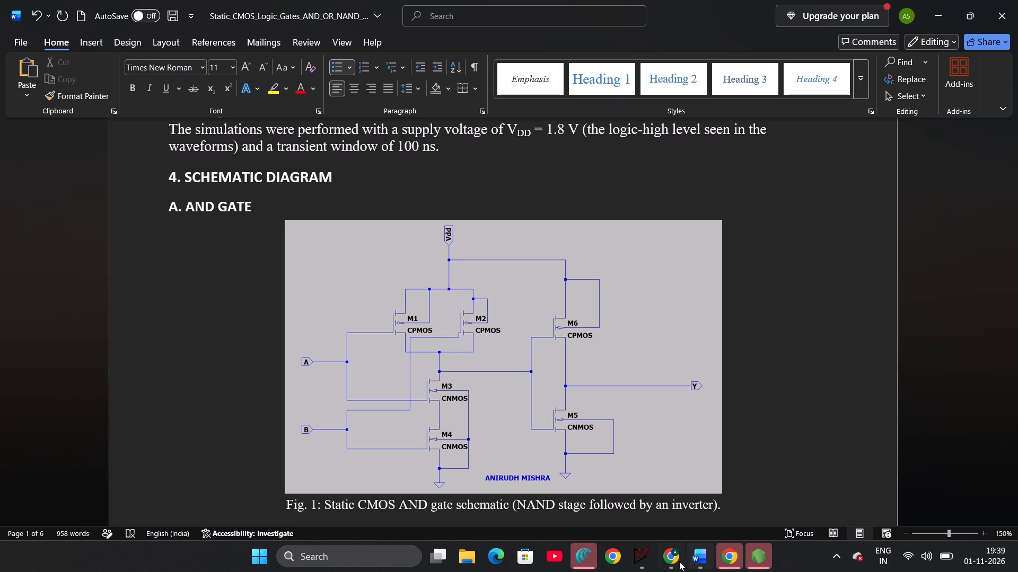
# Switch to LTspice and examine the Draft21 schematic with its ANOT and BNOT inverters and voltage sources.
pyautogui.click(645, 565)
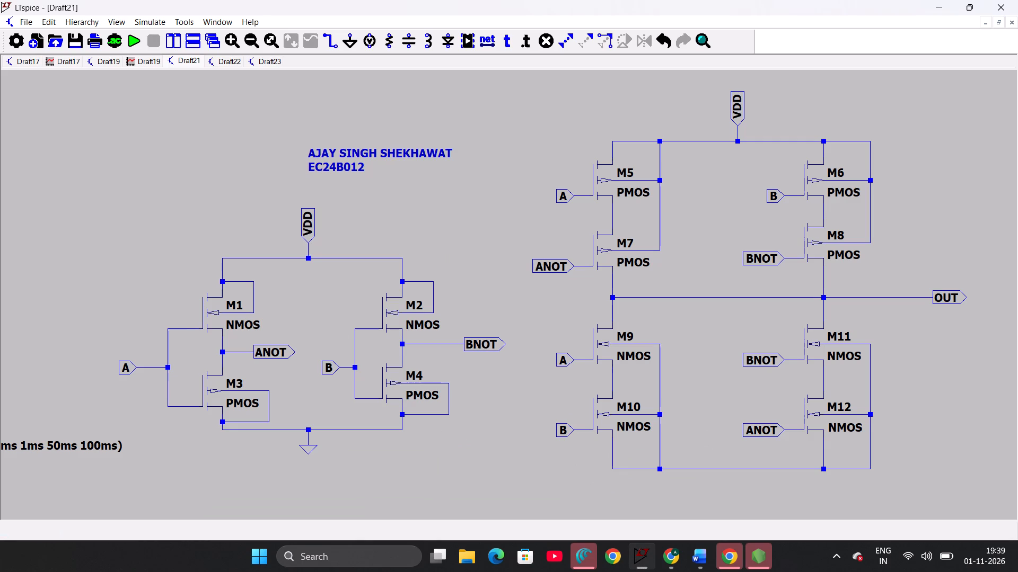
pyautogui.moveTo(352, 207); pyautogui.dragTo(422, 184)
pyautogui.keyDown('ctrl'); pyautogui.scroll(-7, 422, 184); pyautogui.keyUp('ctrl')
pyautogui.keyDown('ctrl'); pyautogui.scroll(10, 422, 184); pyautogui.keyUp('ctrl')
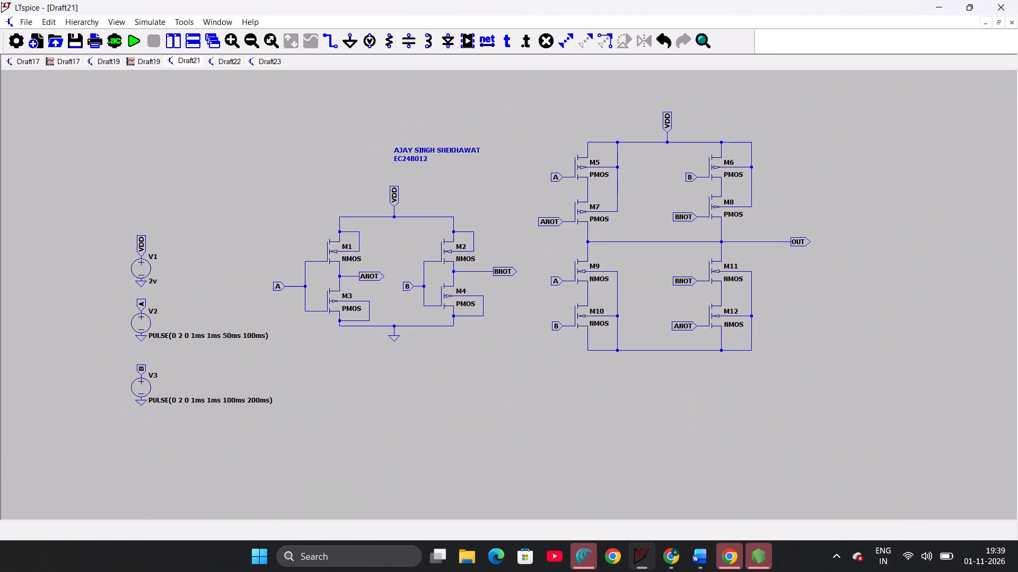
pyautogui.moveTo(422, 184); pyautogui.dragTo(355, 239)
pyautogui.keyDown('ctrl'); pyautogui.scroll(8, 355, 239); pyautogui.keyUp('ctrl')
pyautogui.keyDown('ctrl'); pyautogui.scroll(-8, 355, 239); pyautogui.keyUp('ctrl')
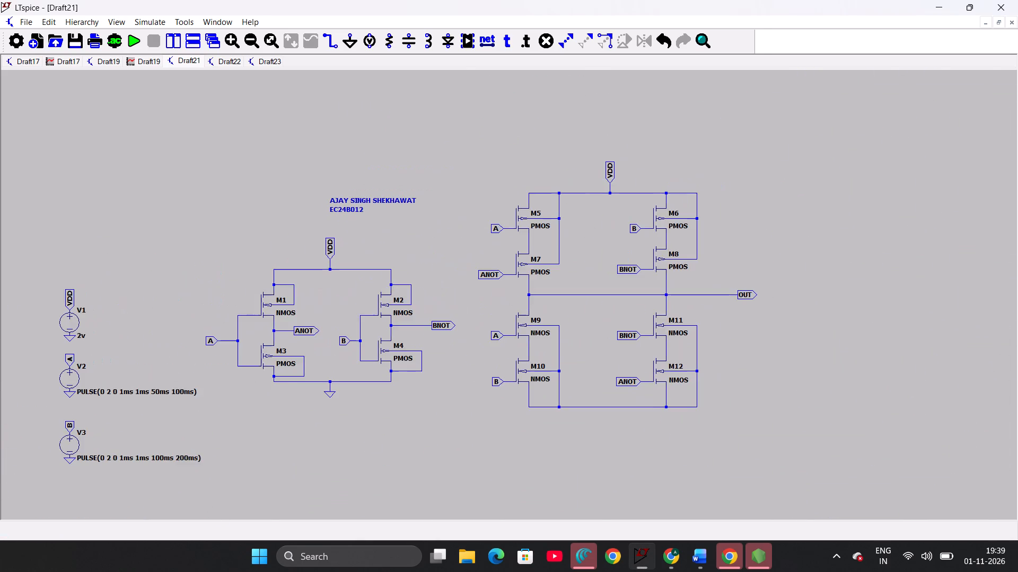
pyautogui.keyDown('ctrl'); pyautogui.scroll(-6, 355, 239); pyautogui.keyUp('ctrl')
# Capture a rectangular screenshot of the AND gate circuit in Draft17, including the name label and leaving out the voltage sources.
pyautogui.click(26, 58)
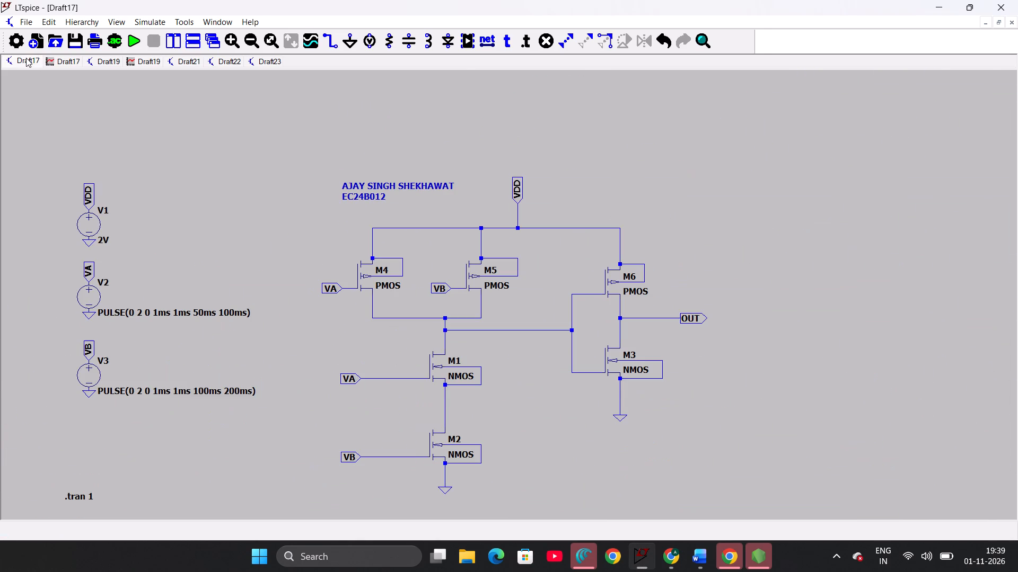
pyautogui.keyDown('ctrl'); pyautogui.scroll(3, 310, 279); pyautogui.keyUp('ctrl')
pyautogui.keyDown('ctrl'); pyautogui.scroll(-6, 310, 279); pyautogui.keyUp('ctrl')
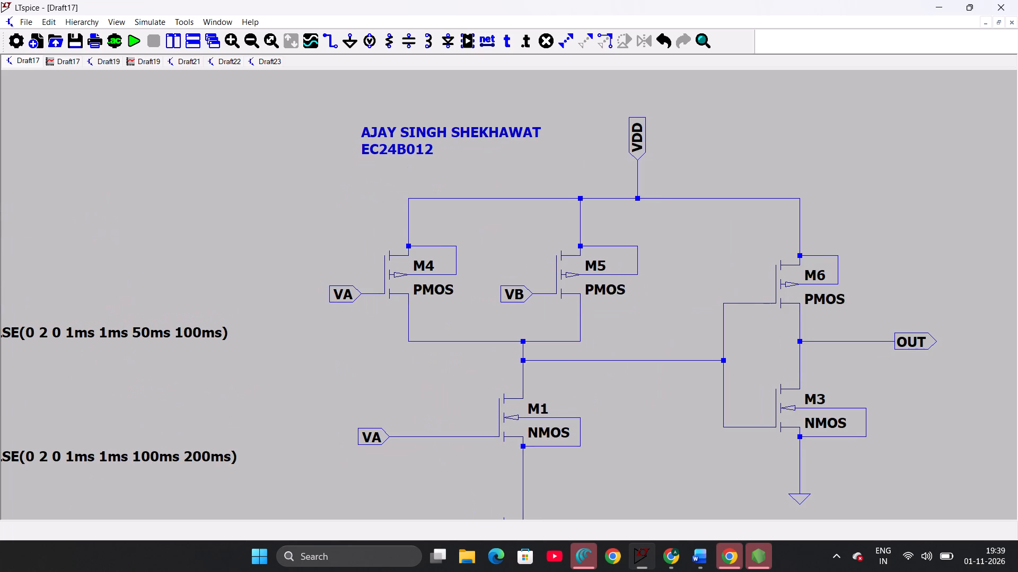
pyautogui.moveTo(348, 394); pyautogui.dragTo(186, 291)
pyautogui.keyDown('ctrl'); pyautogui.scroll(-8, 186, 291); pyautogui.keyUp('ctrl')
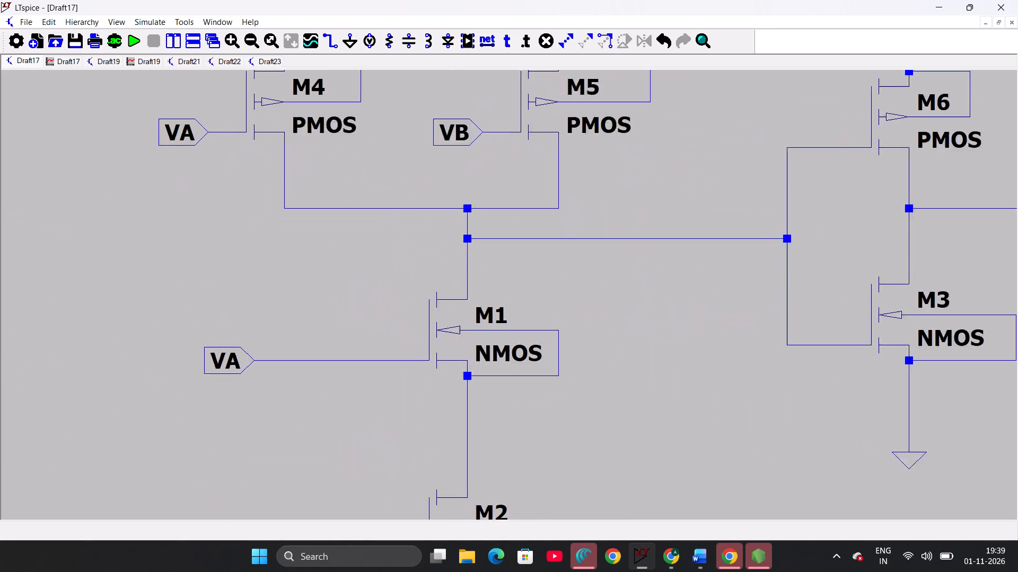
pyautogui.keyDown('ctrl'); pyautogui.scroll(6, 186, 291); pyautogui.keyUp('ctrl')
pyautogui.moveTo(186, 291); pyautogui.dragTo(289, 321)
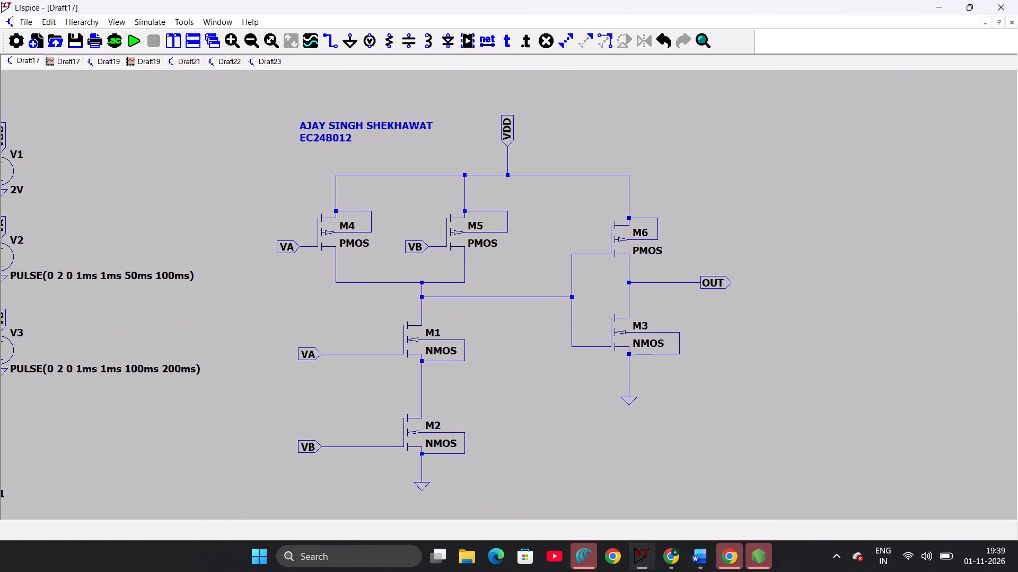
pyautogui.keyDown('ctrl'); pyautogui.scroll(1, 256, 304); pyautogui.keyUp('ctrl')
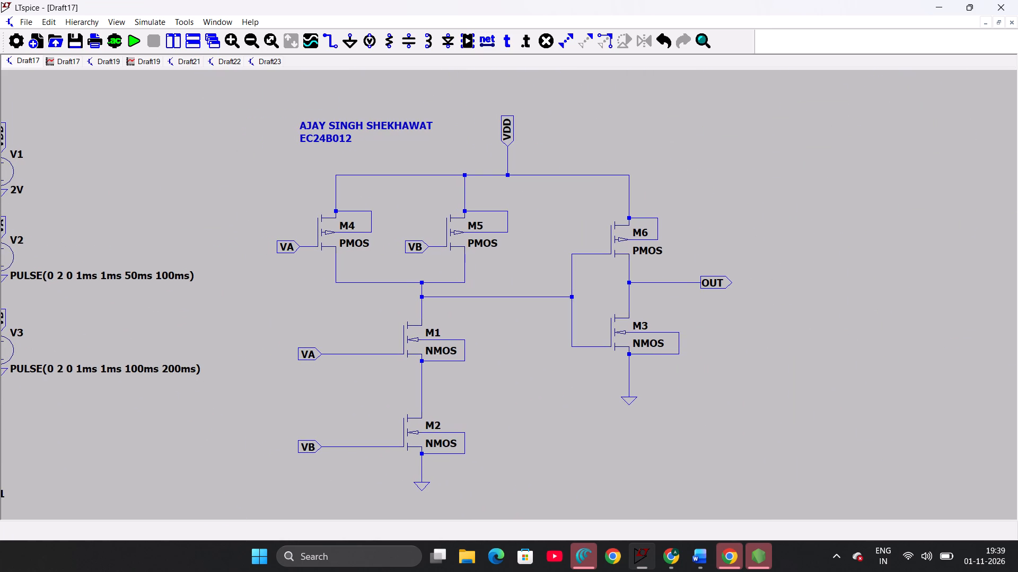
pyautogui.press('Print')
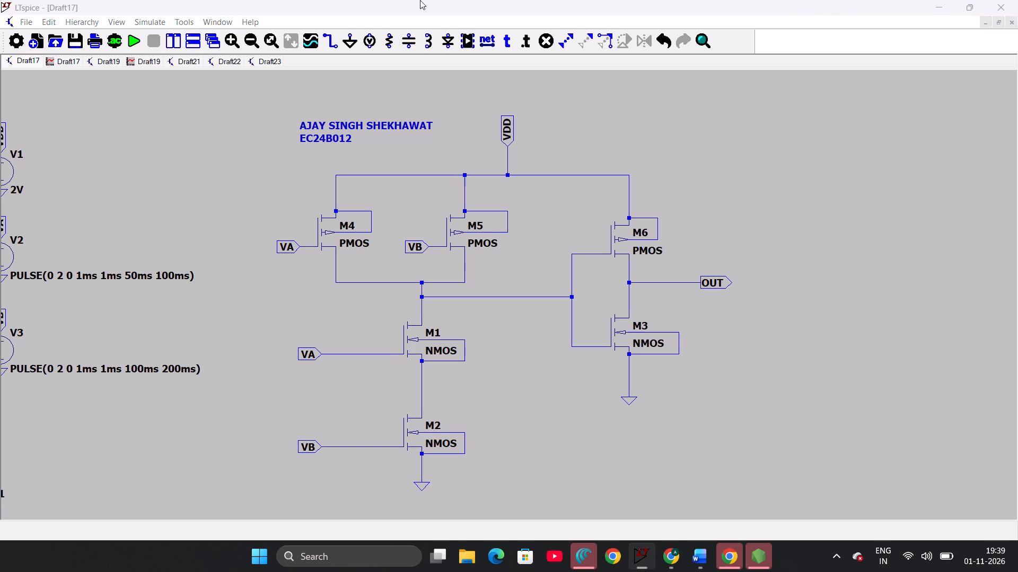
pyautogui.click(469, 29)
pyautogui.click(483, 28)
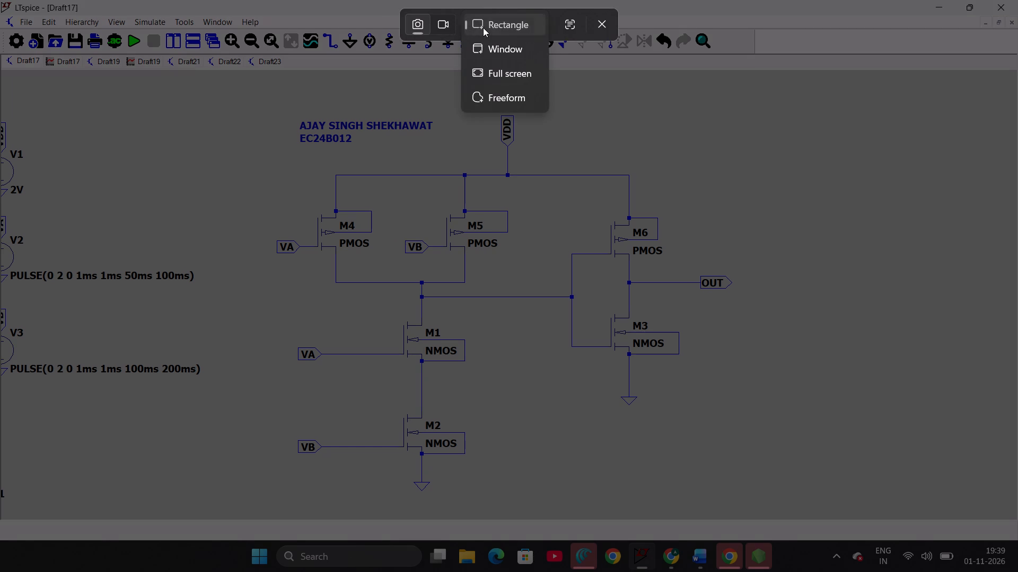
pyautogui.moveTo(221, 94); pyautogui.dragTo(802, 510)
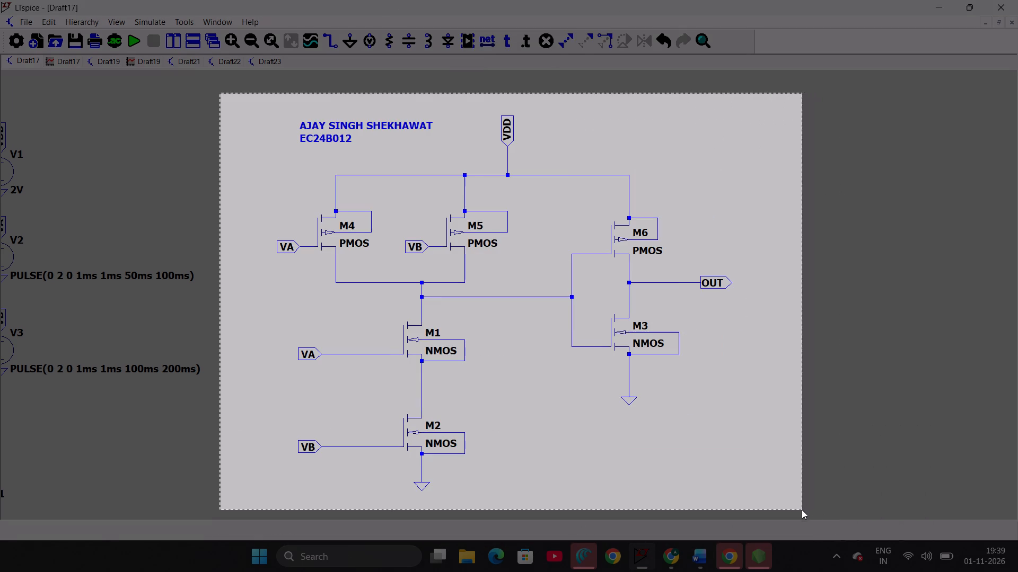
pyautogui.moveTo(802, 510); pyautogui.dragTo(799, 511)
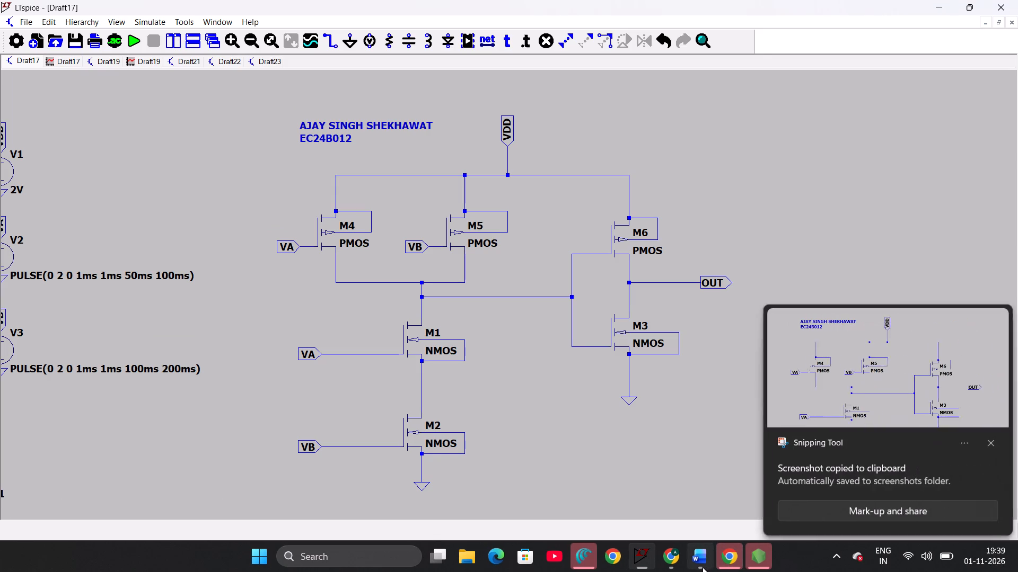
# In the Word report, replace the AND gate picture above the Fig. 1 caption with the captured Draft17 schematic.
pyautogui.click(703, 567)
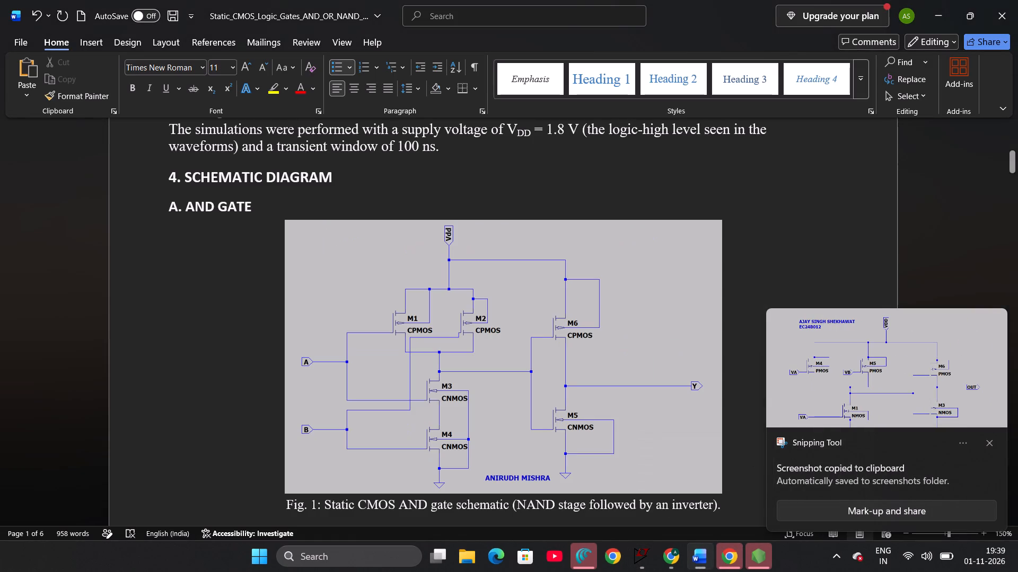
pyautogui.click(363, 329)
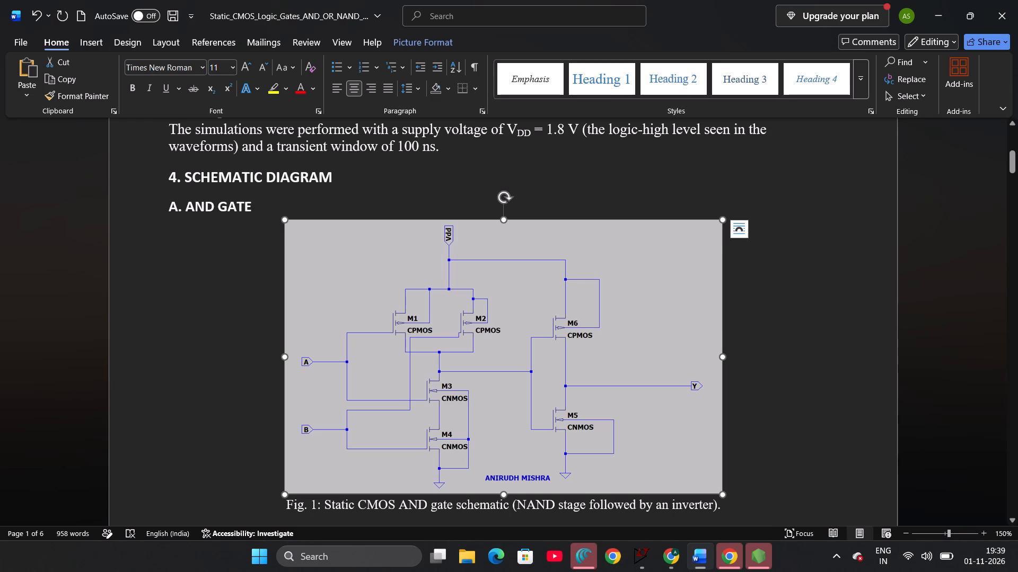
pyautogui.click(340, 208)
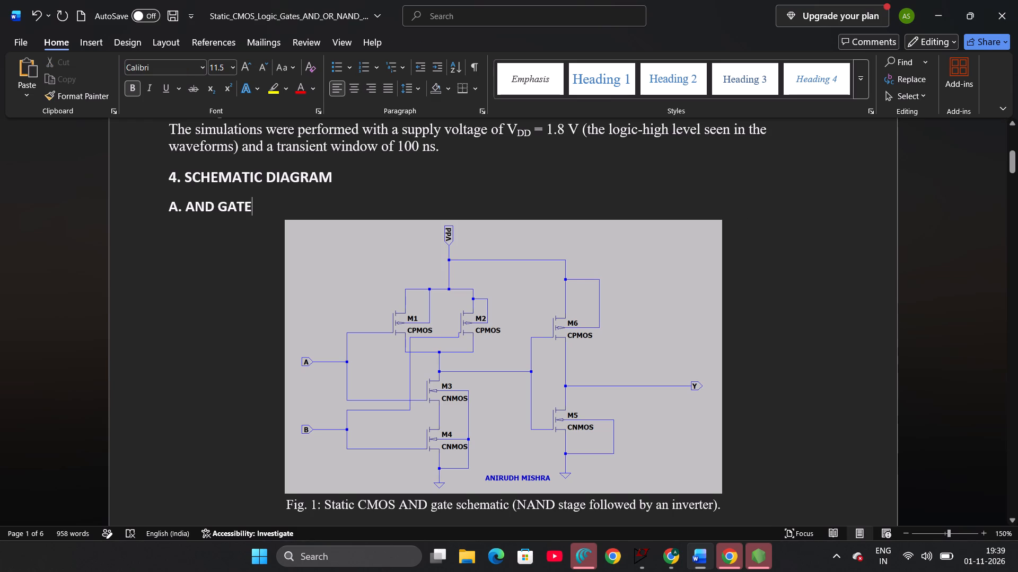
pyautogui.click(737, 488)
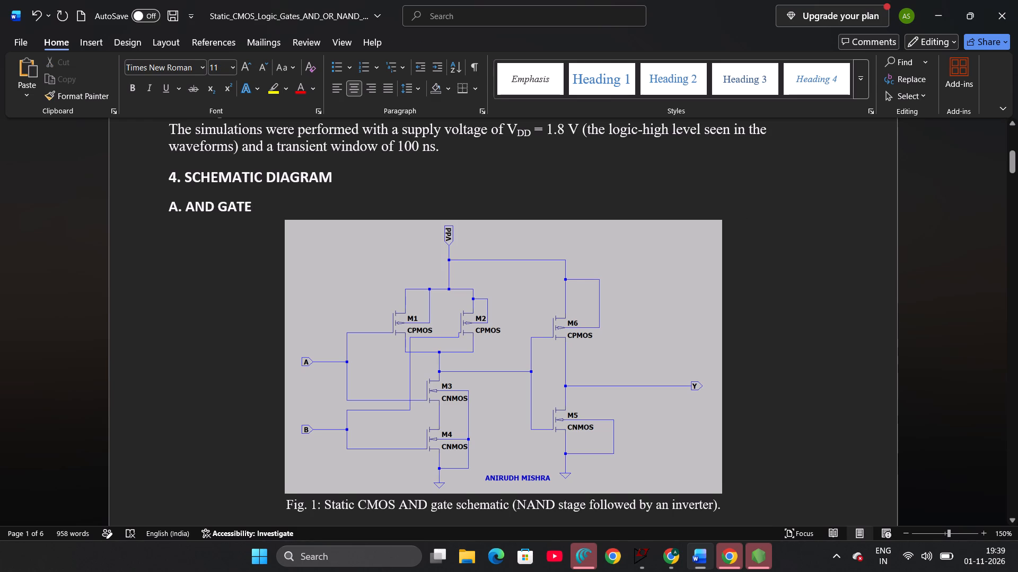
pyautogui.press('BackSpace')
pyautogui.press('BackSpace')
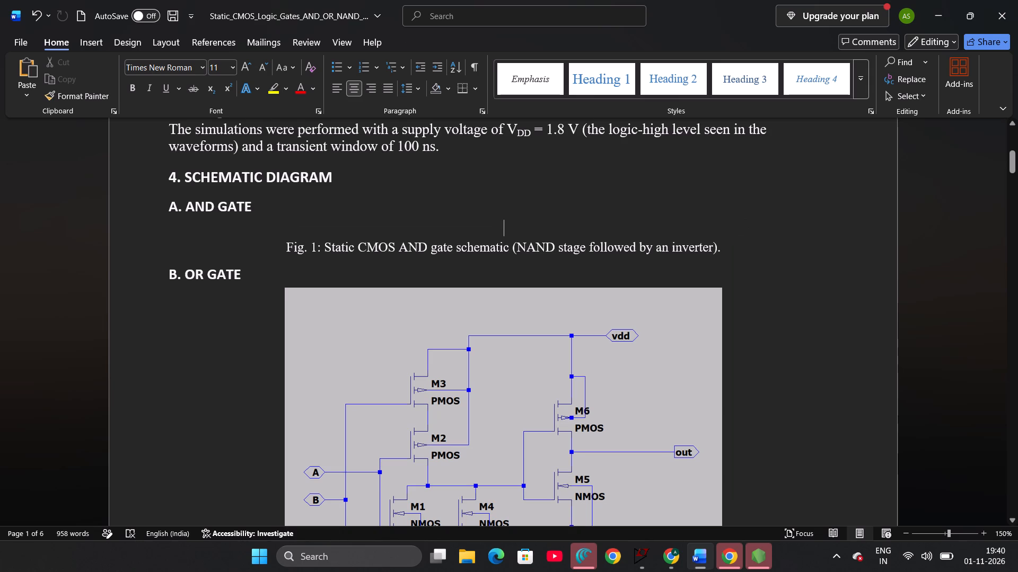
pyautogui.hotkey('ctrl', 'v')
# Review the report pages around the new AND gate figure and the OR gate figure that follows it.
pyautogui.scroll(1, 126, 218)
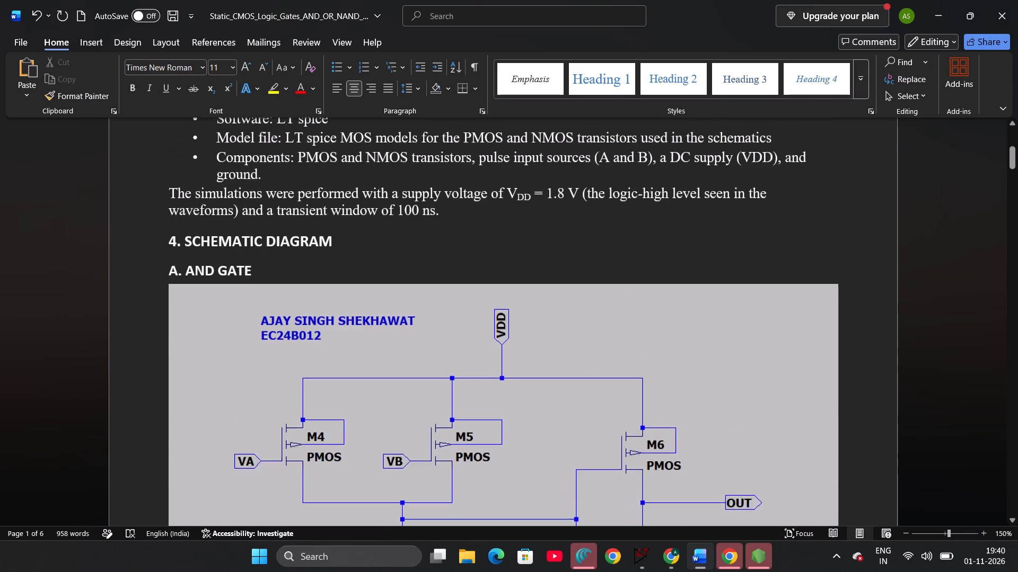
pyautogui.scroll(1, 126, 218)
pyautogui.scroll(-4, 126, 218)
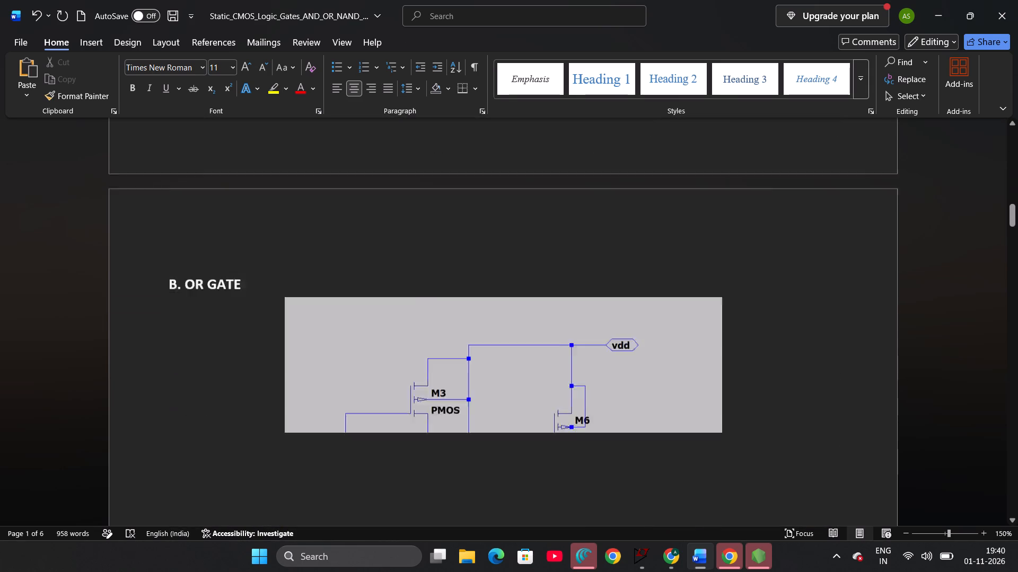
pyautogui.scroll(-1, 126, 218)
pyautogui.scroll(2, 126, 218)
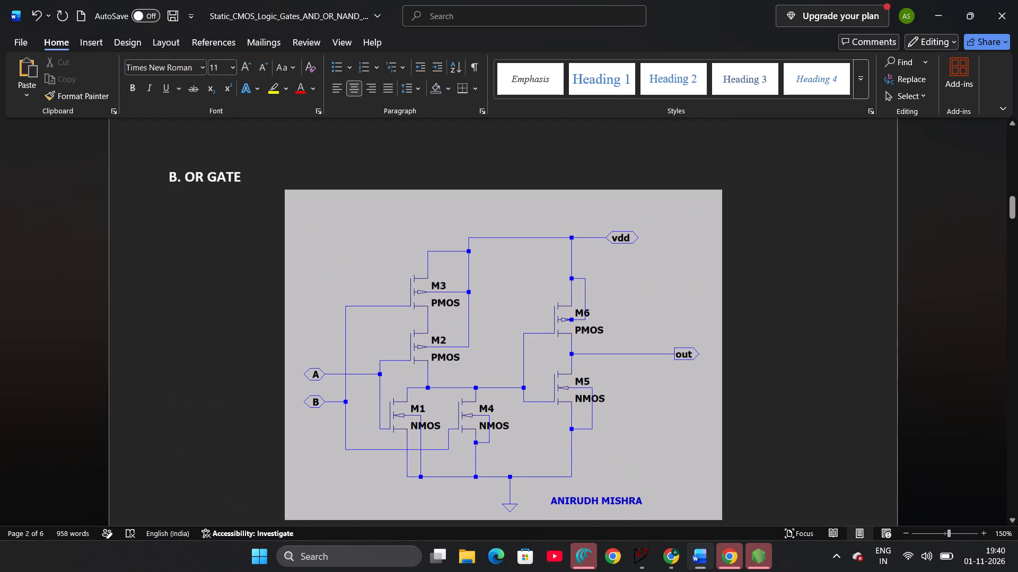
pyautogui.scroll(4, 623, 477)
pyautogui.scroll(-1, 623, 477)
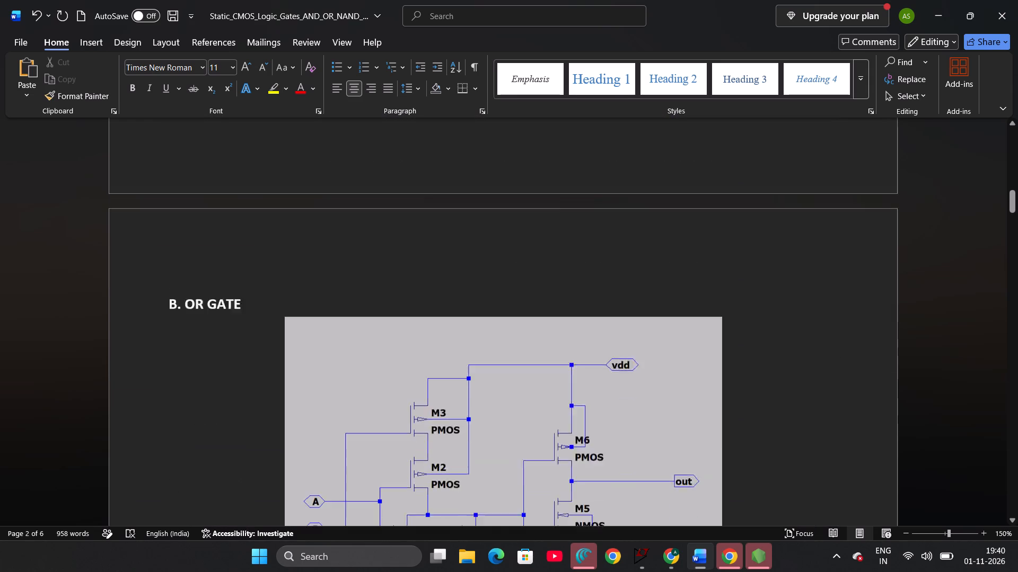
pyautogui.scroll(-1, 623, 477)
# In LTspice, capture a rectangular screenshot of the OR gate circuit in Draft19, including the name label and leaving out the voltage sources.
pyautogui.click(640, 570)
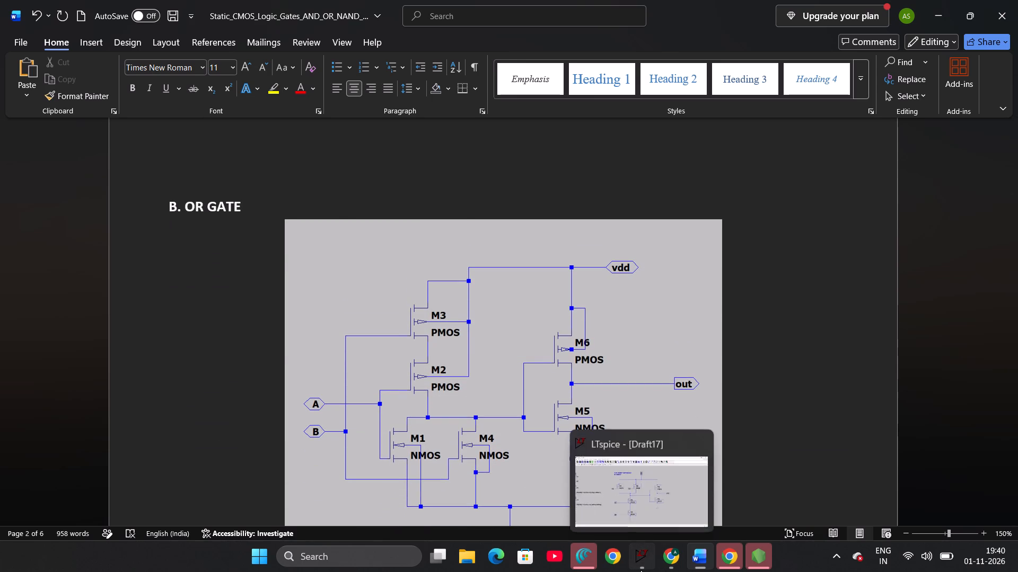
pyautogui.click(113, 62)
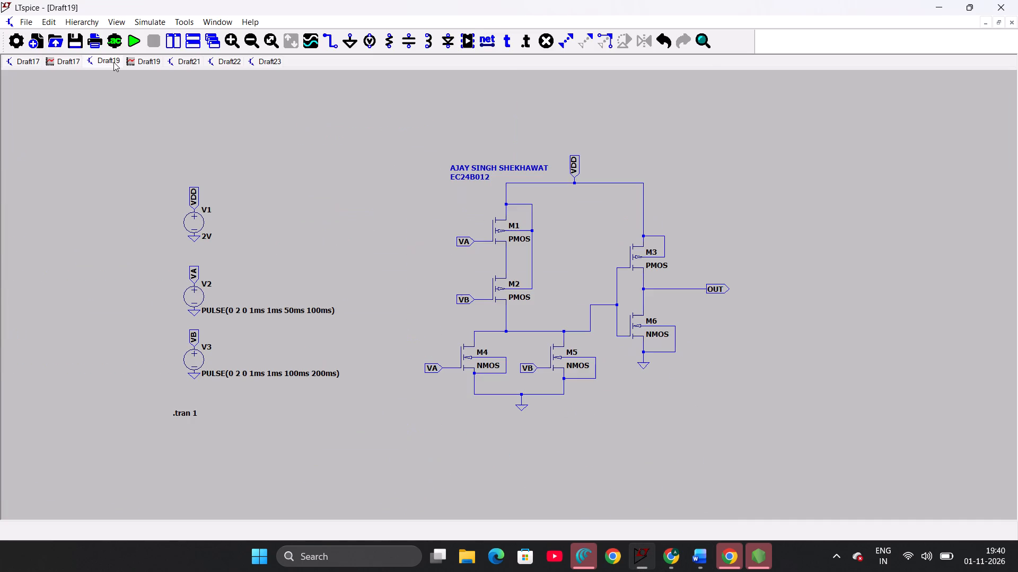
pyautogui.moveTo(560, 284); pyautogui.dragTo(501, 300)
pyautogui.keyDown('ctrl'); pyautogui.scroll(5, 501, 300); pyautogui.keyUp('ctrl')
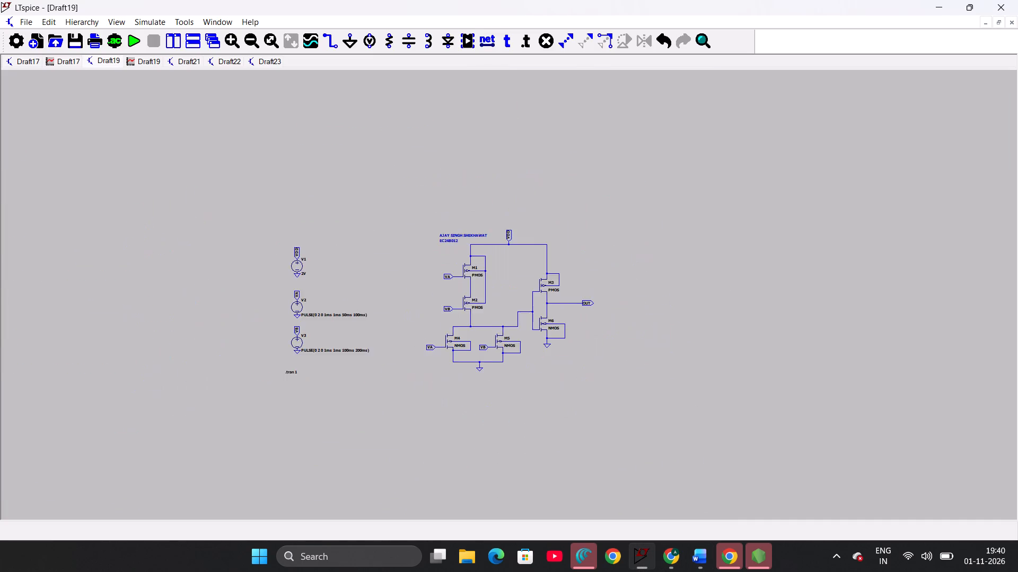
pyautogui.keyDown('ctrl'); pyautogui.scroll(-18, 501, 300); pyautogui.keyUp('ctrl')
pyautogui.keyDown('ctrl'); pyautogui.scroll(4, 501, 300); pyautogui.keyUp('ctrl')
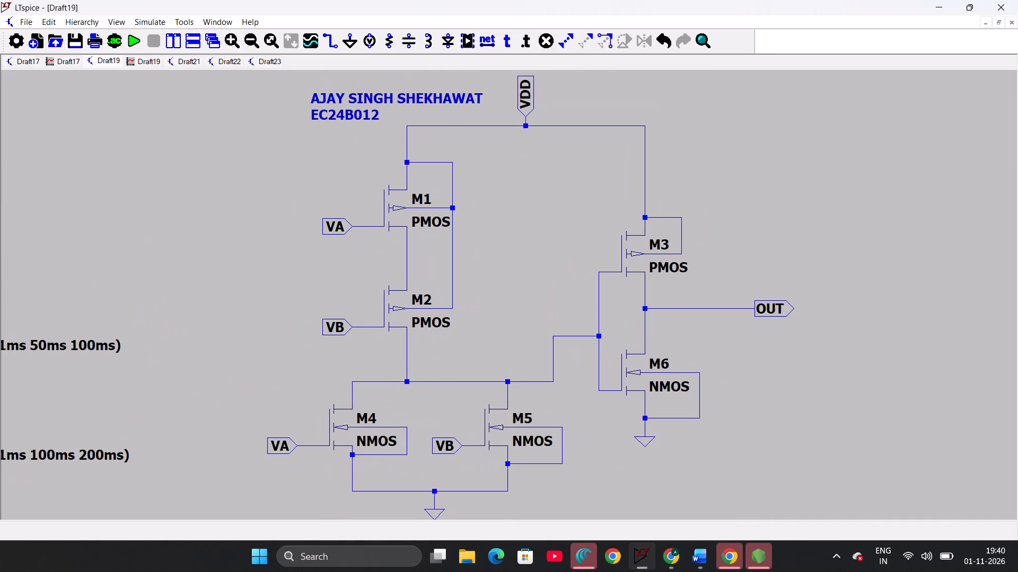
pyautogui.keyDown('ctrl'); pyautogui.scroll(3, 501, 300); pyautogui.keyUp('ctrl')
pyautogui.keyDown('ctrl'); pyautogui.scroll(-3, 501, 300); pyautogui.keyUp('ctrl')
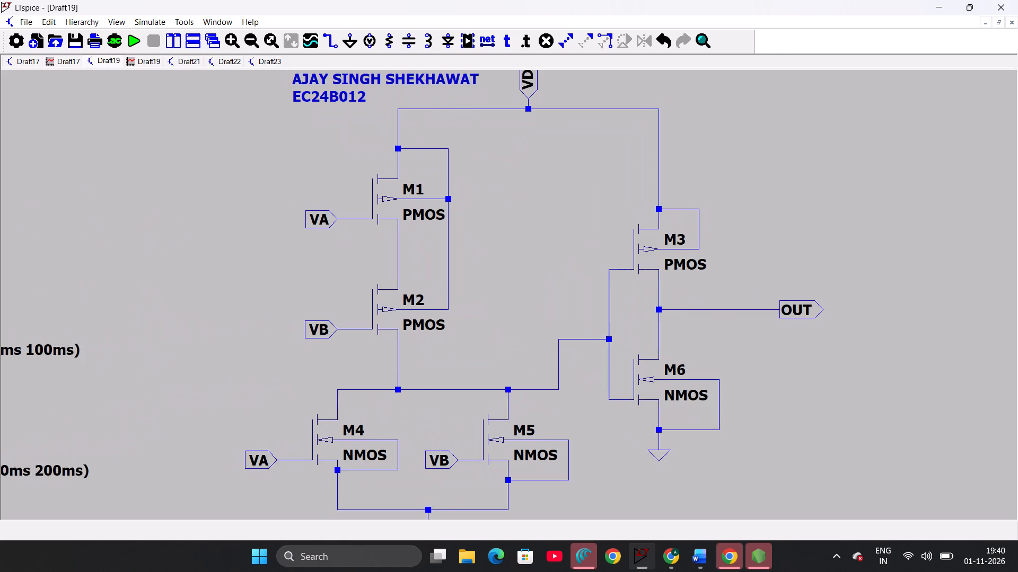
pyautogui.keyDown('ctrl'); pyautogui.scroll(-1, 501, 300); pyautogui.keyUp('ctrl')
pyautogui.keyDown('ctrl'); pyautogui.scroll(10, 501, 300); pyautogui.keyUp('ctrl')
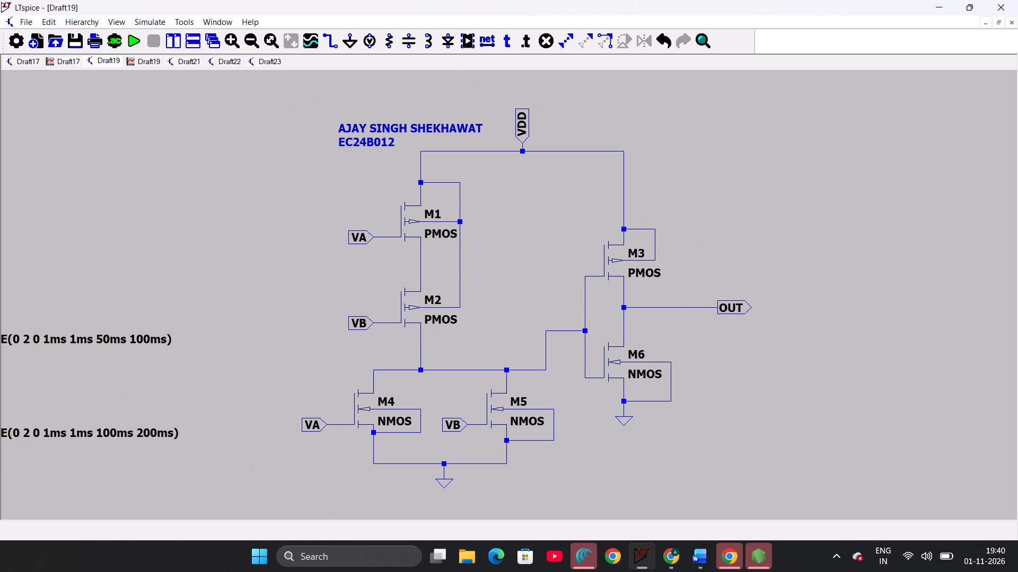
pyautogui.moveTo(291, 178); pyautogui.dragTo(286, 183)
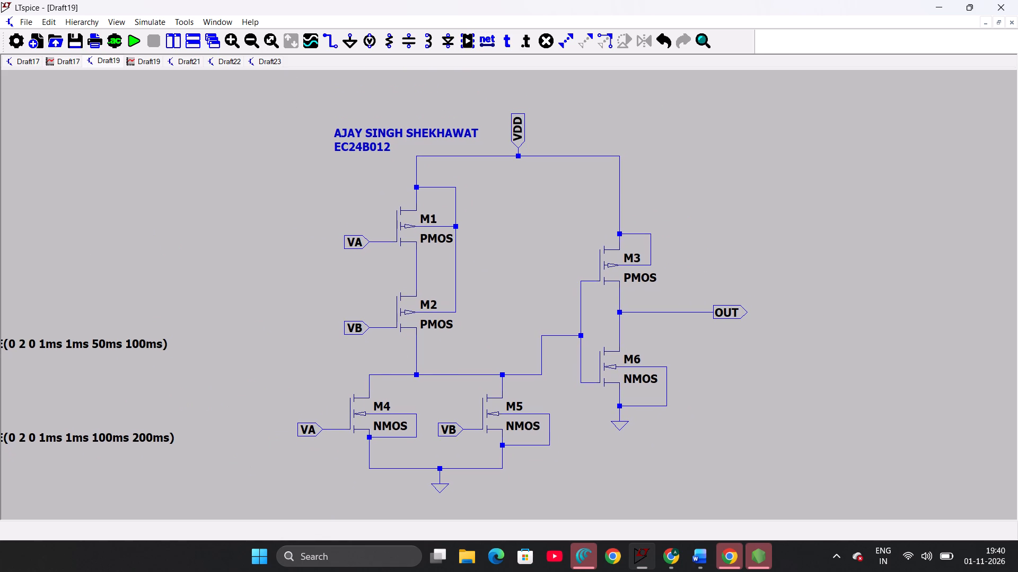
pyautogui.press('Print')
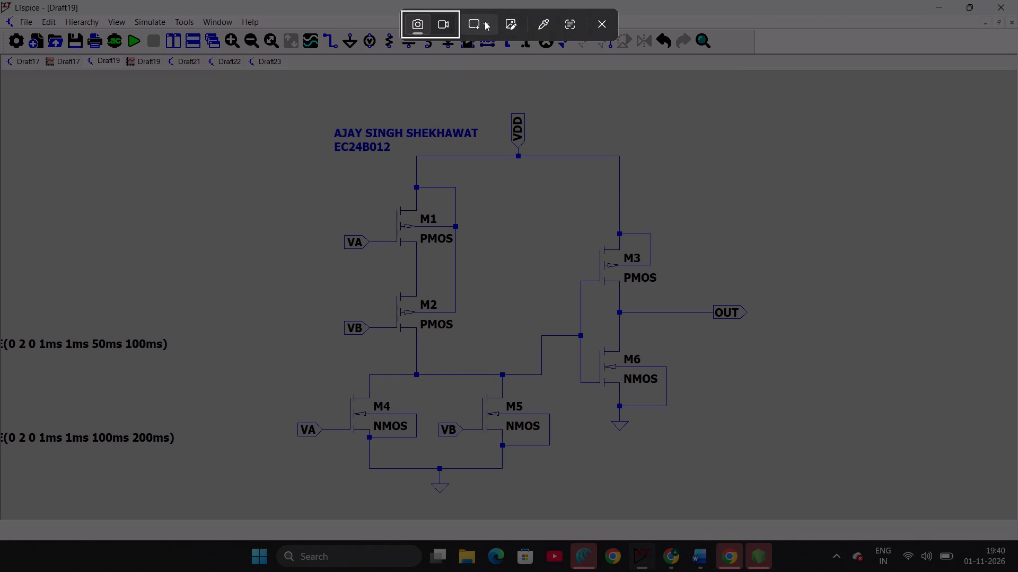
pyautogui.click(485, 21)
pyautogui.click(485, 21)
pyautogui.moveTo(275, 90); pyautogui.dragTo(780, 520)
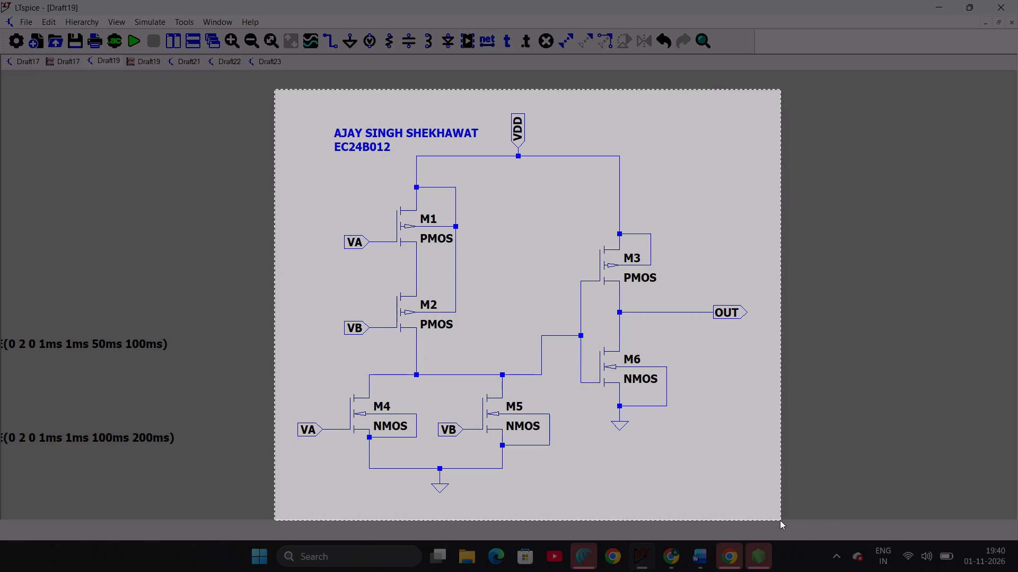
pyautogui.moveTo(780, 520); pyautogui.dragTo(772, 521)
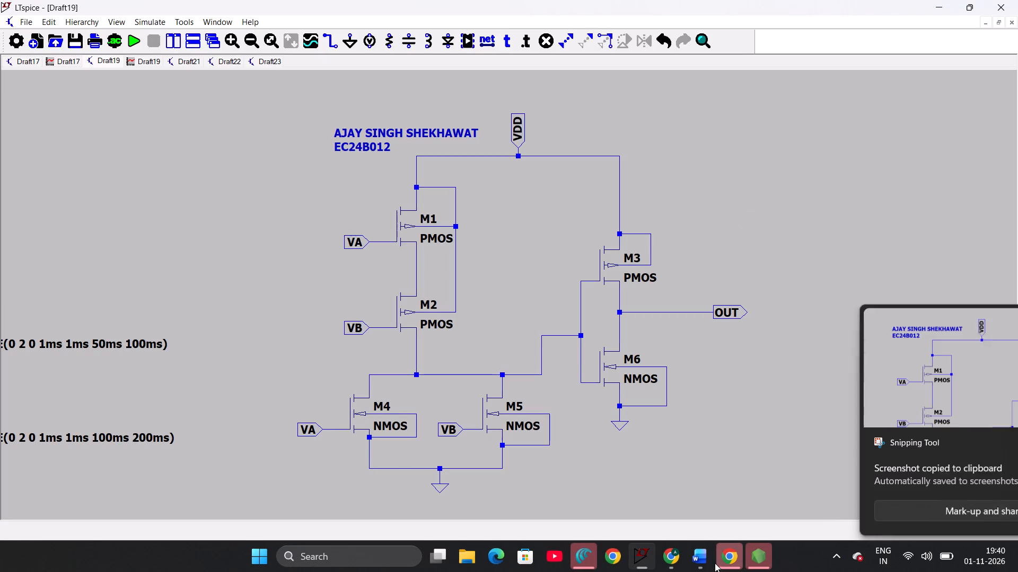
# In the Word report, replace the OR gate picture above the Fig. 2 caption with the captured Draft19 schematic.
pyautogui.click(699, 568)
pyautogui.scroll(-1, 549, 274)
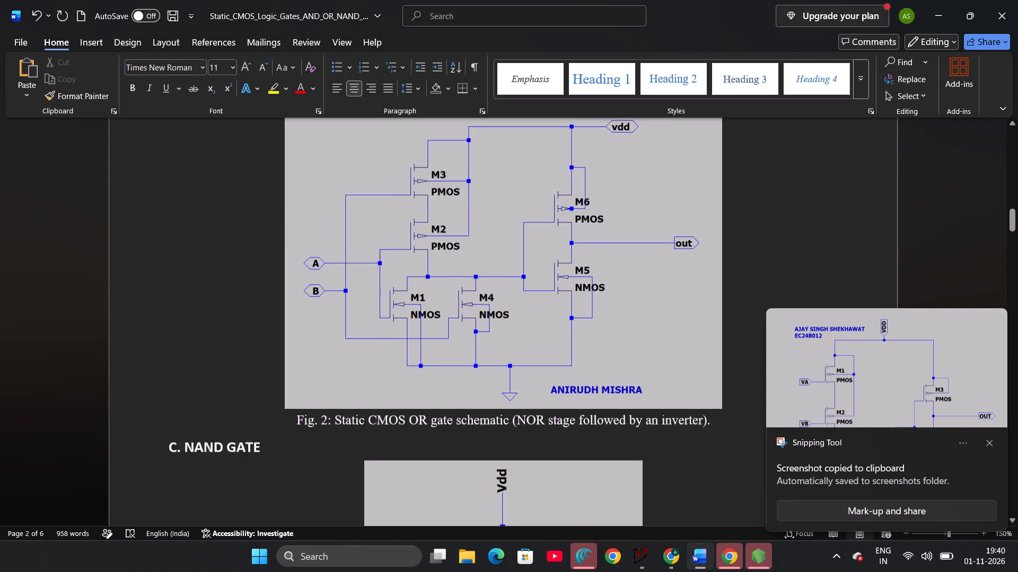
pyautogui.scroll(-1, 549, 274)
pyautogui.click(735, 251)
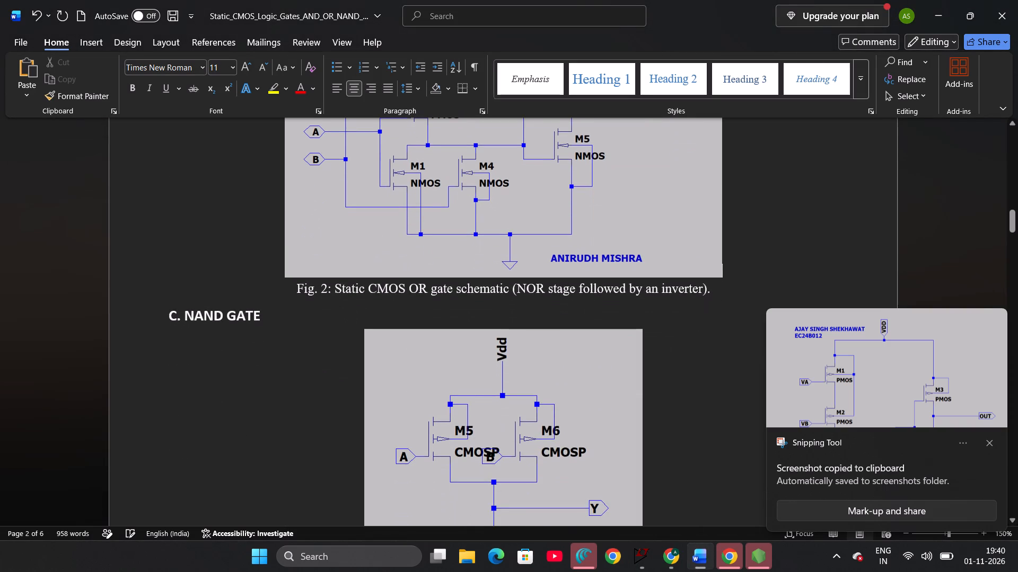
pyautogui.press('BackSpace')
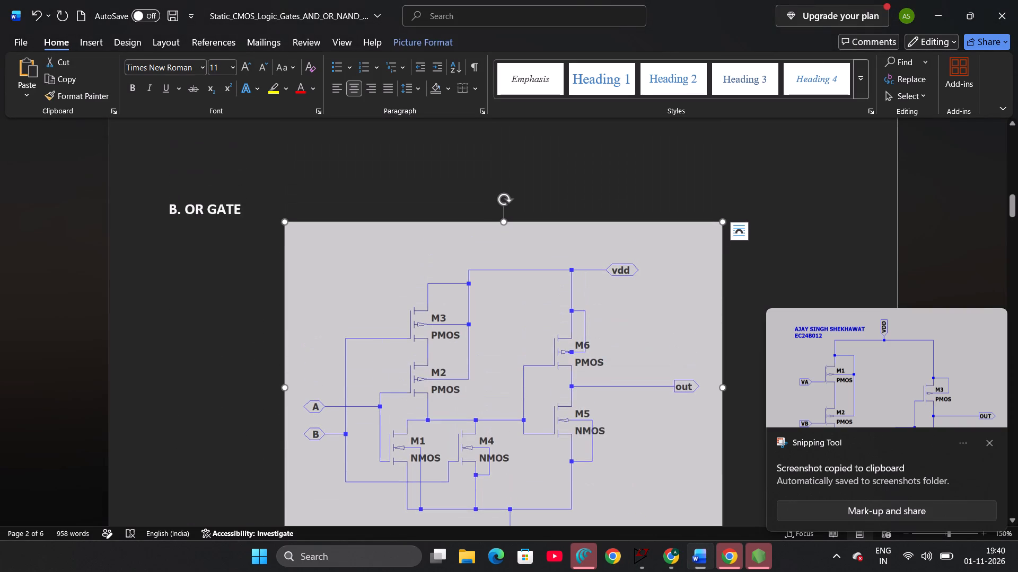
pyautogui.scroll(-1, 735, 251)
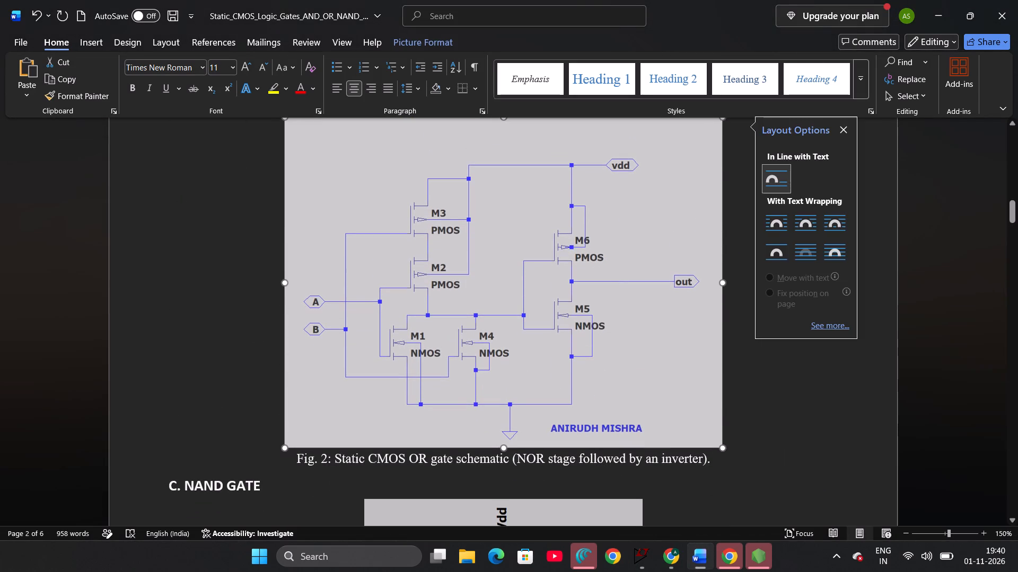
pyautogui.click(743, 433)
pyautogui.press('BackSpace')
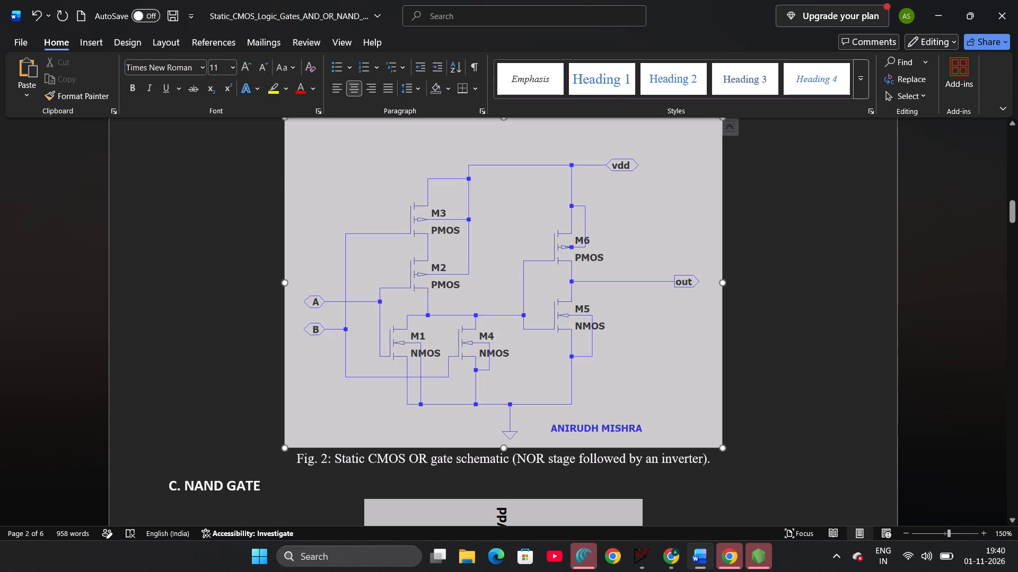
pyautogui.press('BackSpace')
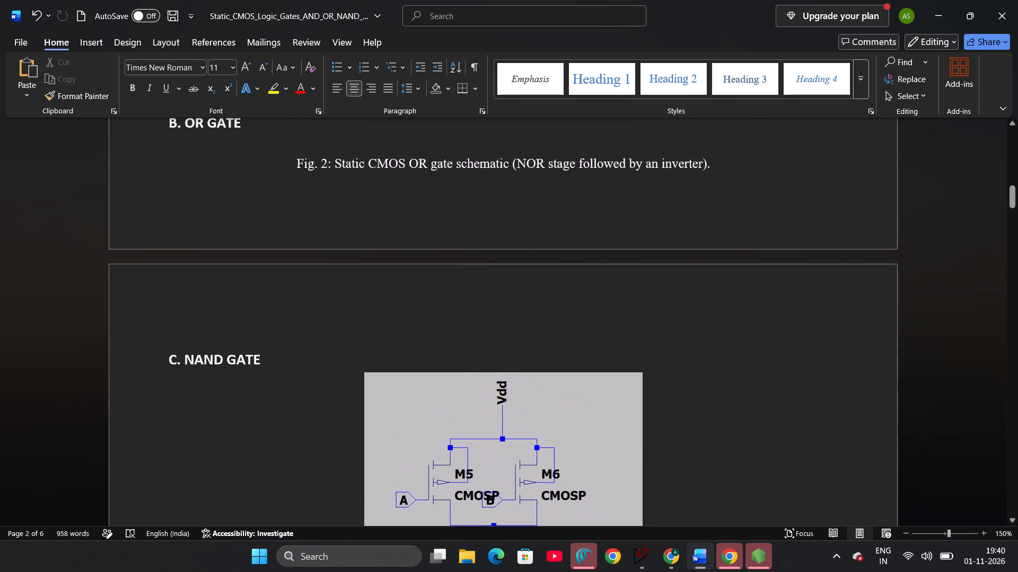
pyautogui.hotkey('ctrl', 'v')
# Review the pages around the new OR gate figure and the NAND gate figure that follows it.
pyautogui.scroll(2, 740, 435)
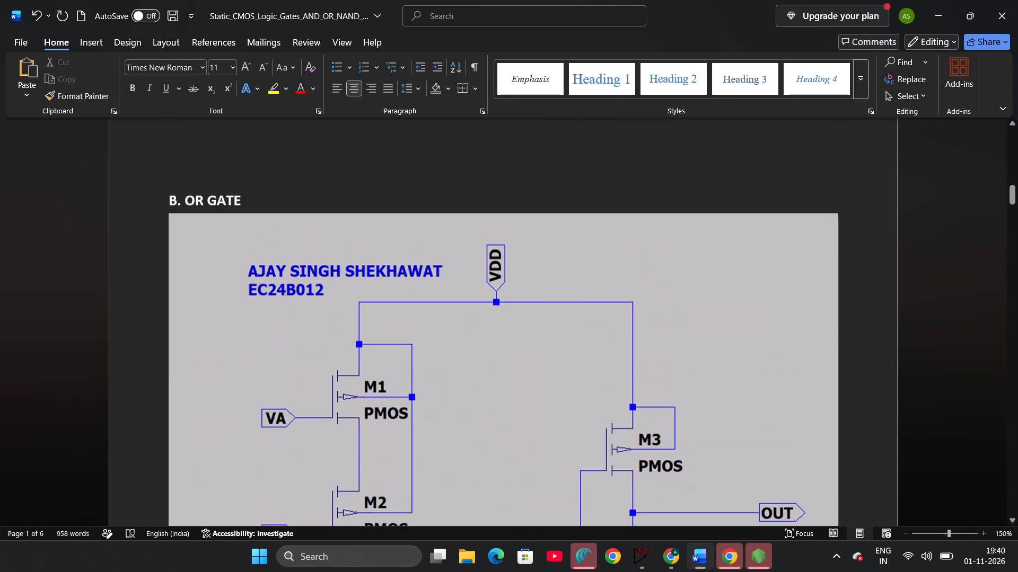
pyautogui.scroll(1, 740, 435)
pyautogui.scroll(-2, 740, 435)
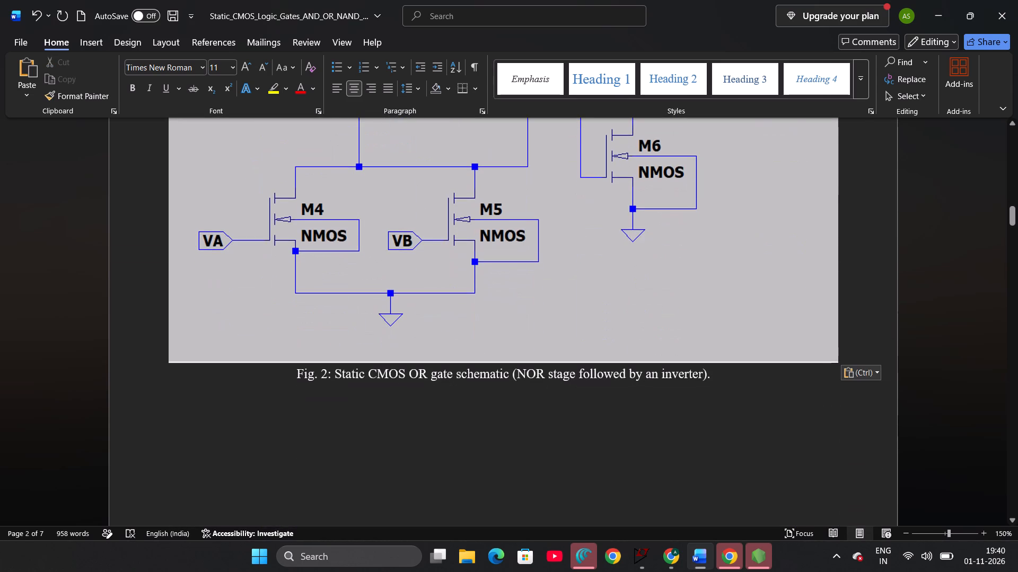
pyautogui.scroll(-3, 749, 368)
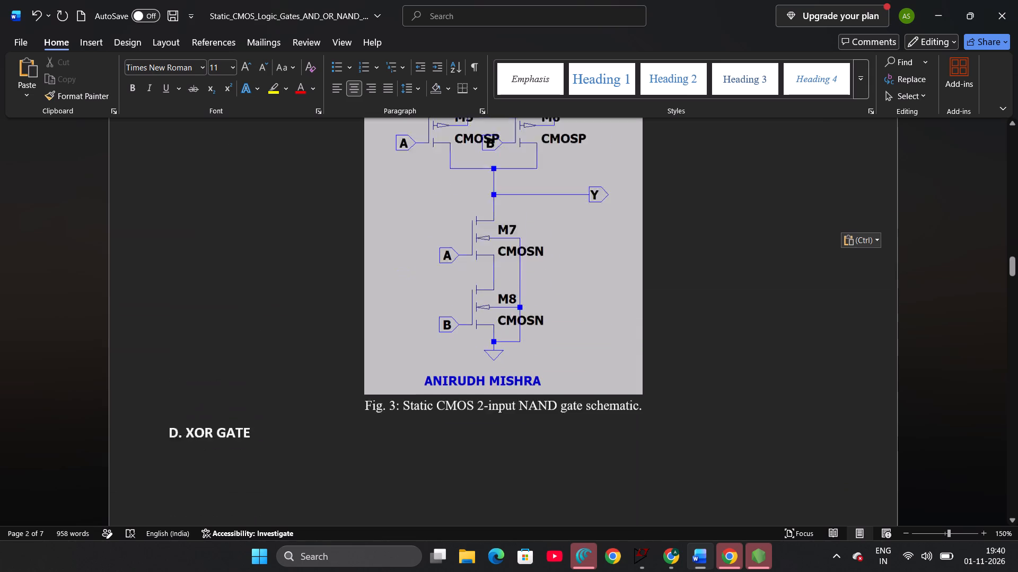
pyautogui.scroll(-1, 749, 368)
pyautogui.scroll(5, 749, 368)
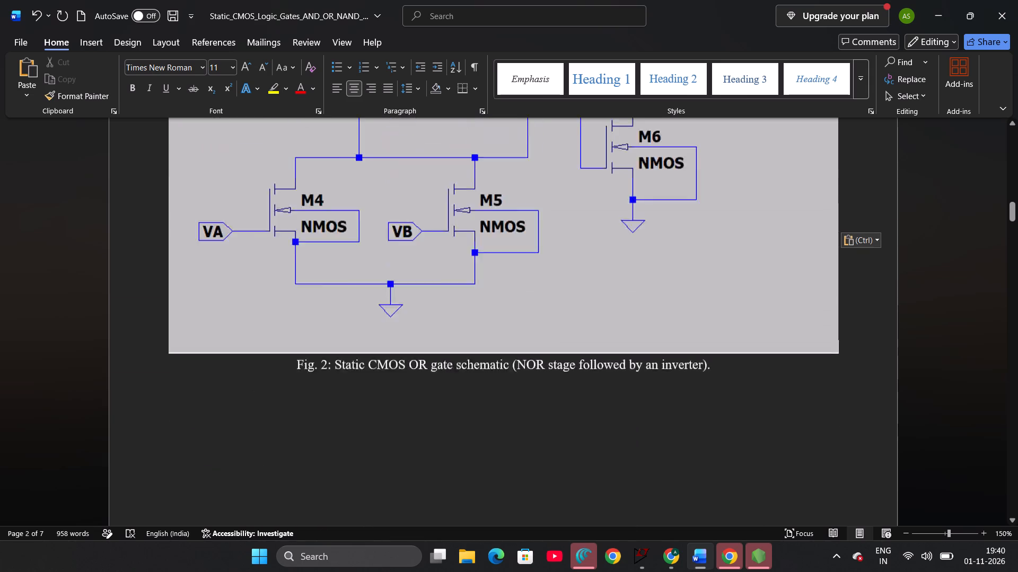
pyautogui.scroll(1, 749, 368)
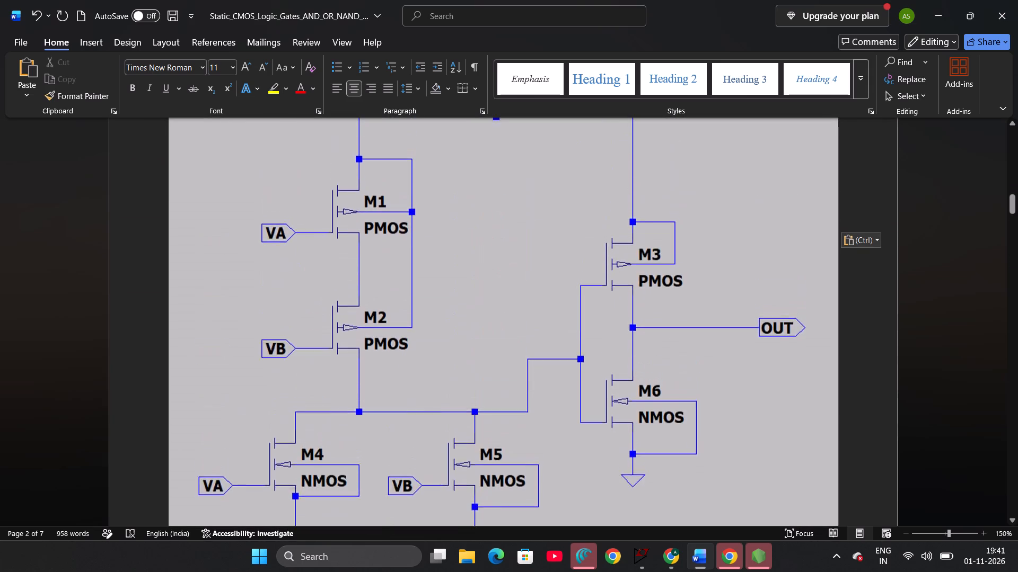
# Reduce the height of the OR gate picture slightly and scale it down a little, checking it against the AND gate figure.
pyautogui.click(643, 388)
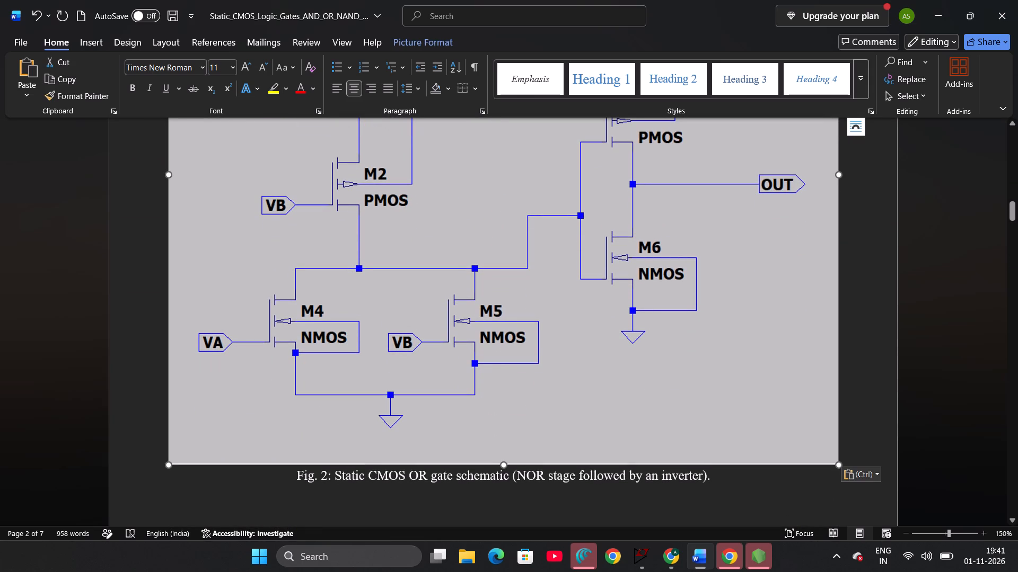
pyautogui.moveTo(503, 464); pyautogui.dragTo(504, 439)
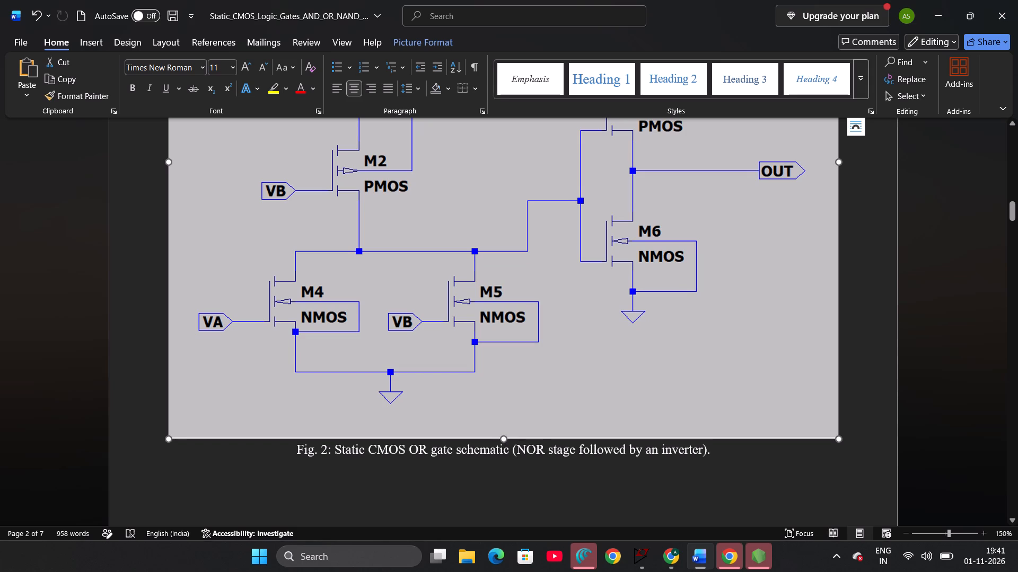
pyautogui.moveTo(840, 438); pyautogui.dragTo(827, 421)
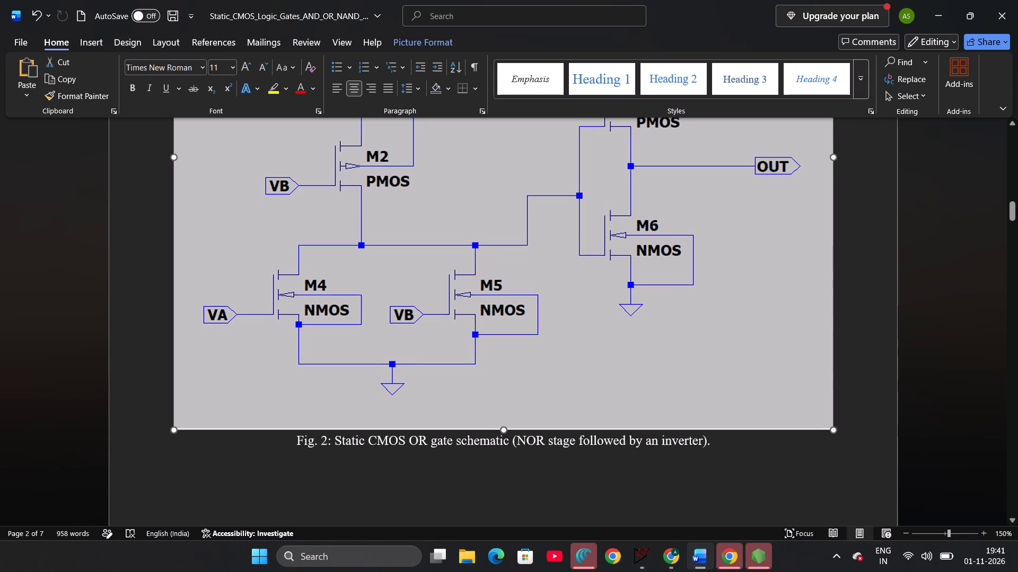
pyautogui.moveTo(827, 421); pyautogui.dragTo(814, 412)
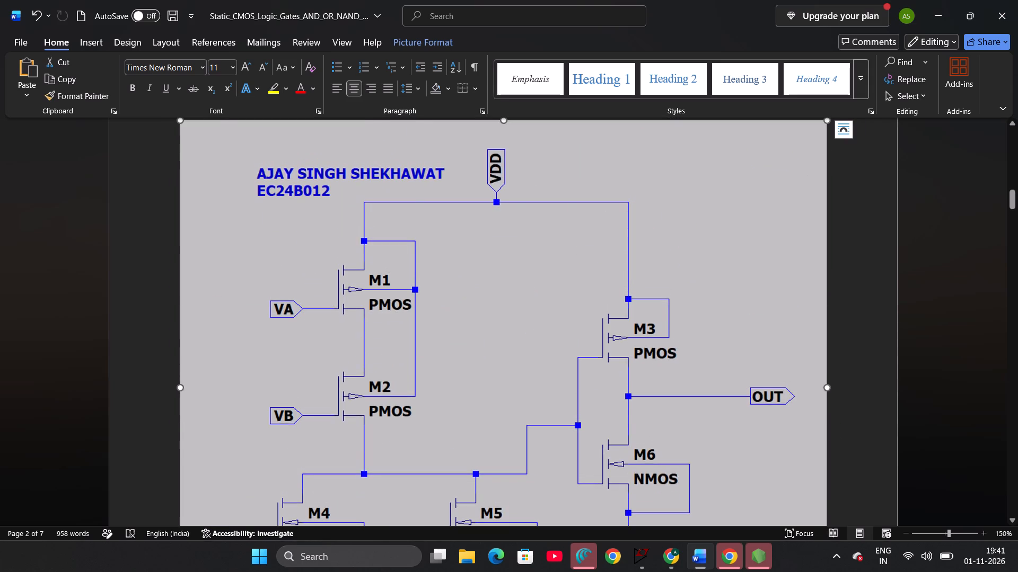
pyautogui.scroll(-6, 698, 458)
pyautogui.scroll(5, 698, 458)
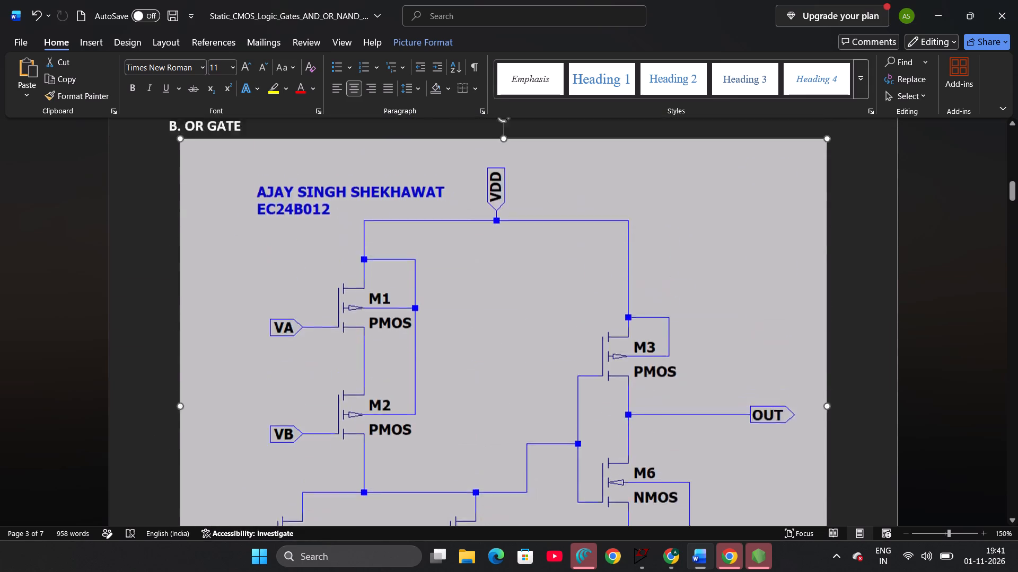
pyautogui.scroll(3, 698, 458)
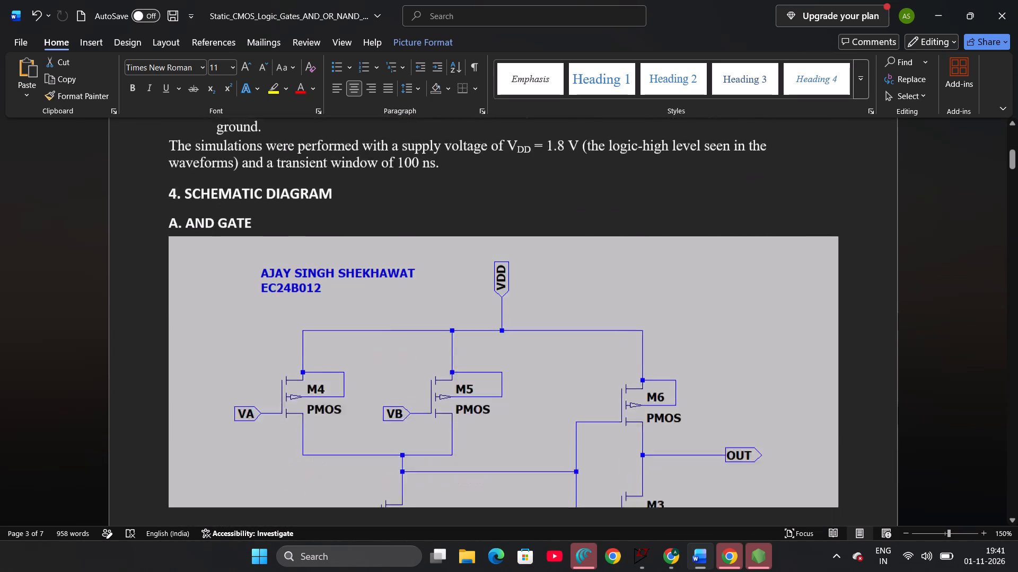
pyautogui.scroll(-3, 698, 458)
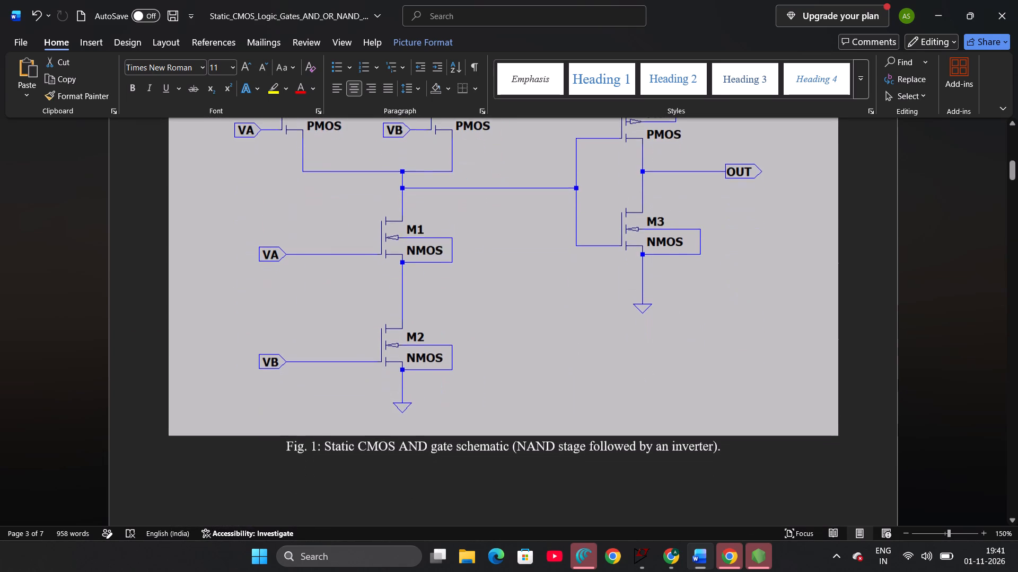
# In File Explorer, go to the LTspice folder and open the NAND schematic file in LTspice.
pyautogui.click(473, 565)
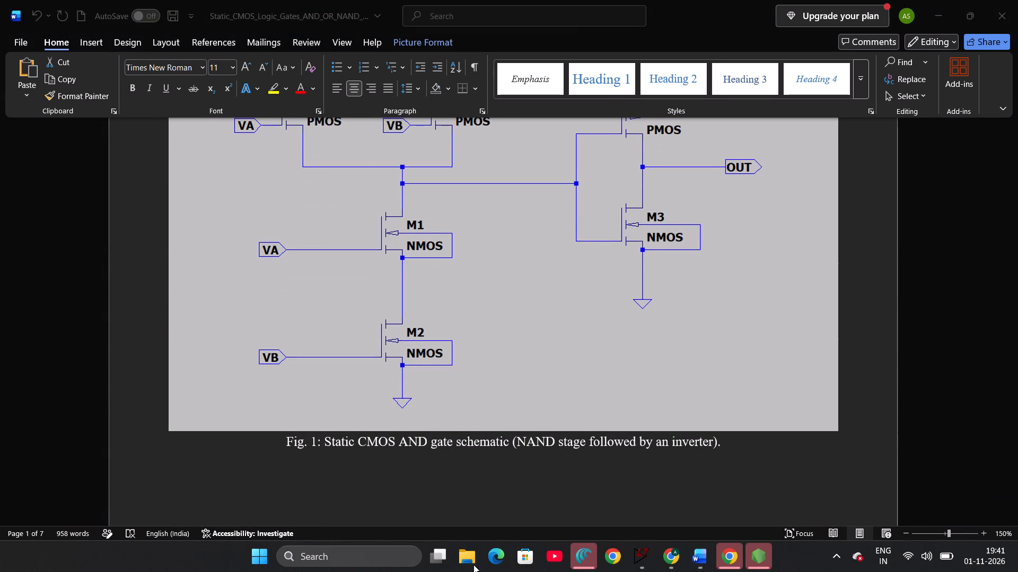
pyautogui.click(188, 367)
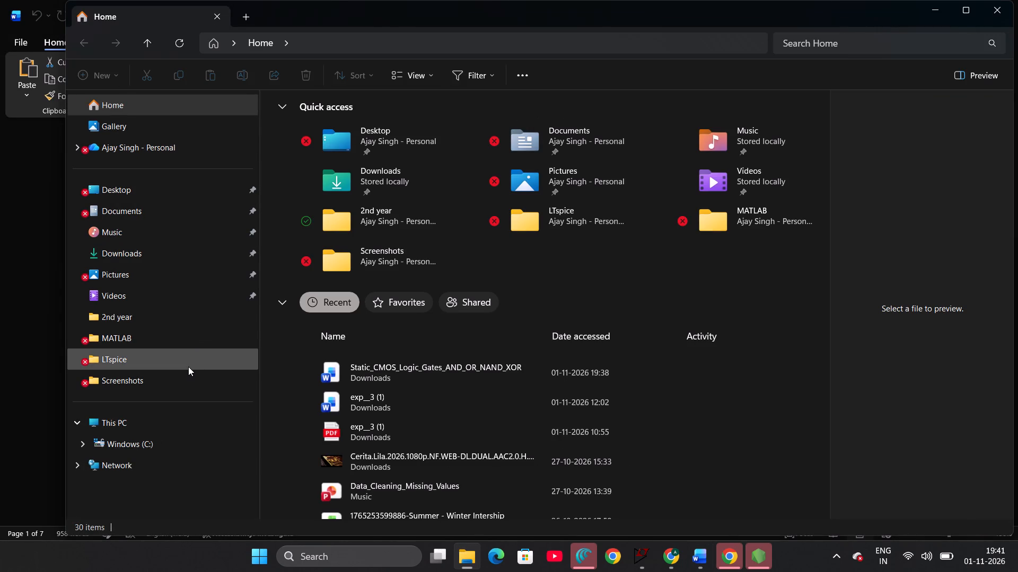
pyautogui.scroll(-7, 550, 336)
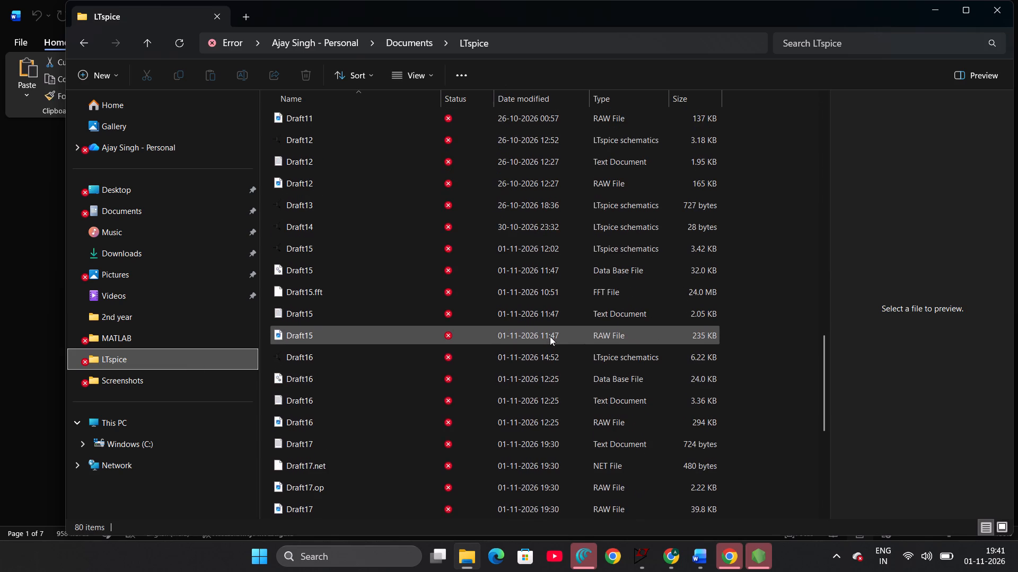
pyautogui.scroll(-7, 550, 336)
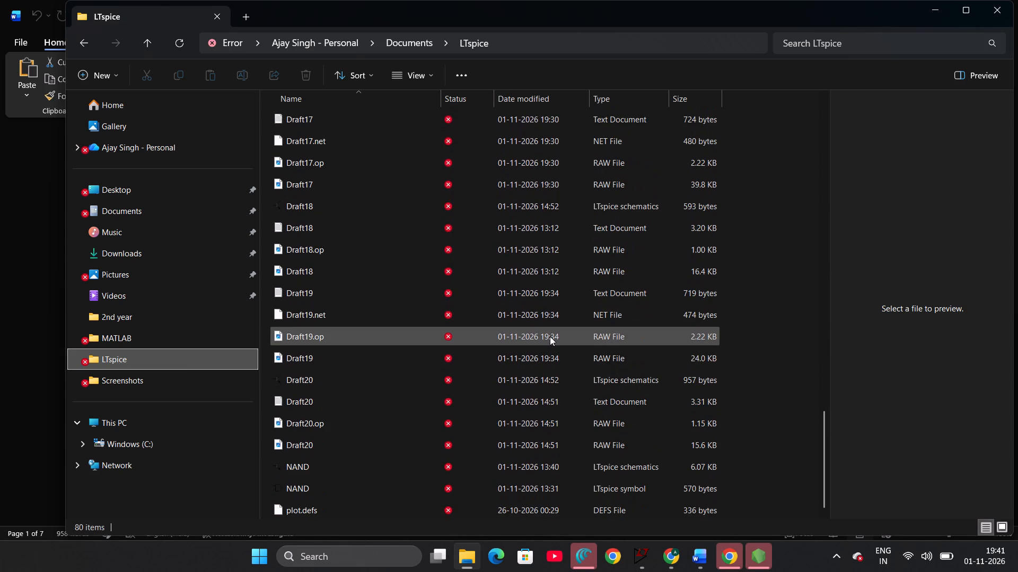
pyautogui.doubleClick(381, 467)
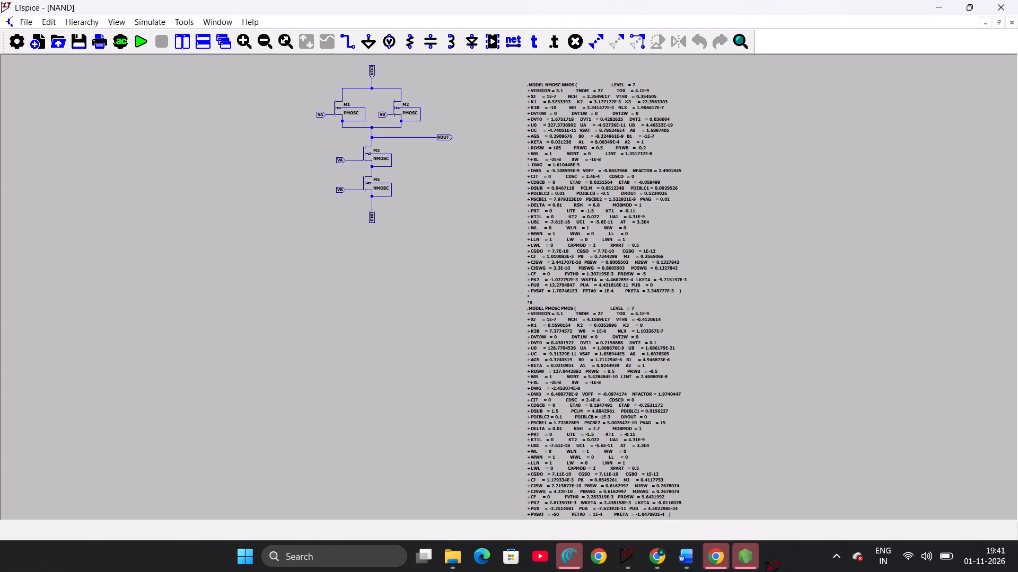
pyautogui.moveTo(408, 242); pyautogui.dragTo(417, 332)
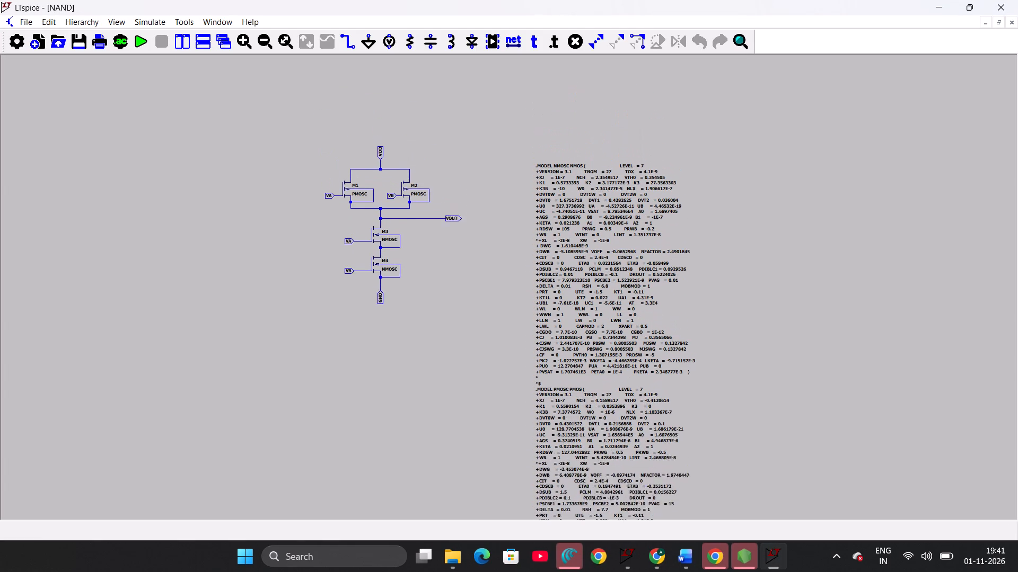
pyautogui.moveTo(417, 332); pyautogui.dragTo(423, 390)
pyautogui.keyDown('ctrl'); pyautogui.scroll(7, 398, 271); pyautogui.keyUp('ctrl')
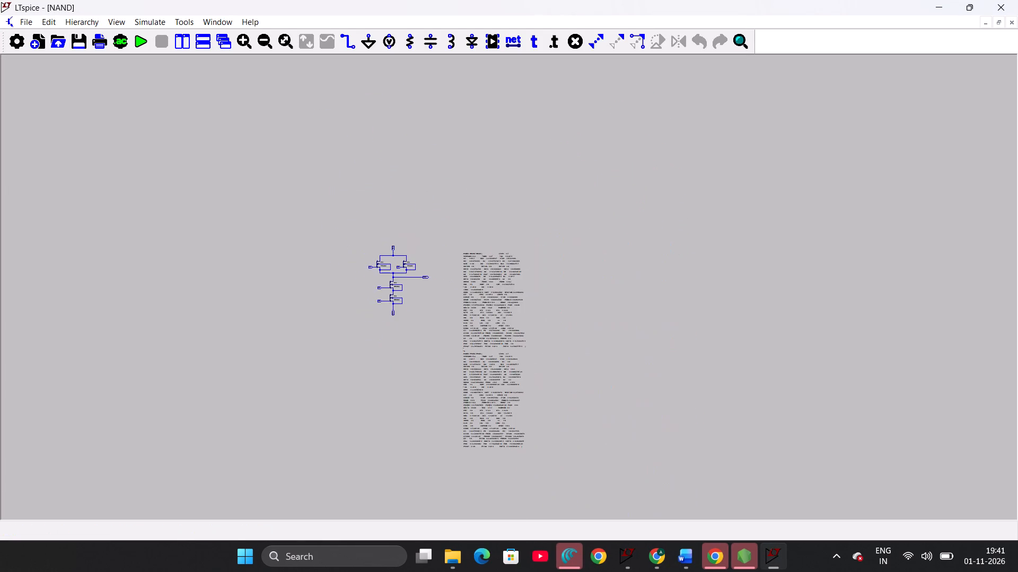
pyautogui.keyDown('ctrl'); pyautogui.scroll(-18, 398, 271); pyautogui.keyUp('ctrl')
pyautogui.moveTo(398, 271); pyautogui.dragTo(384, 229)
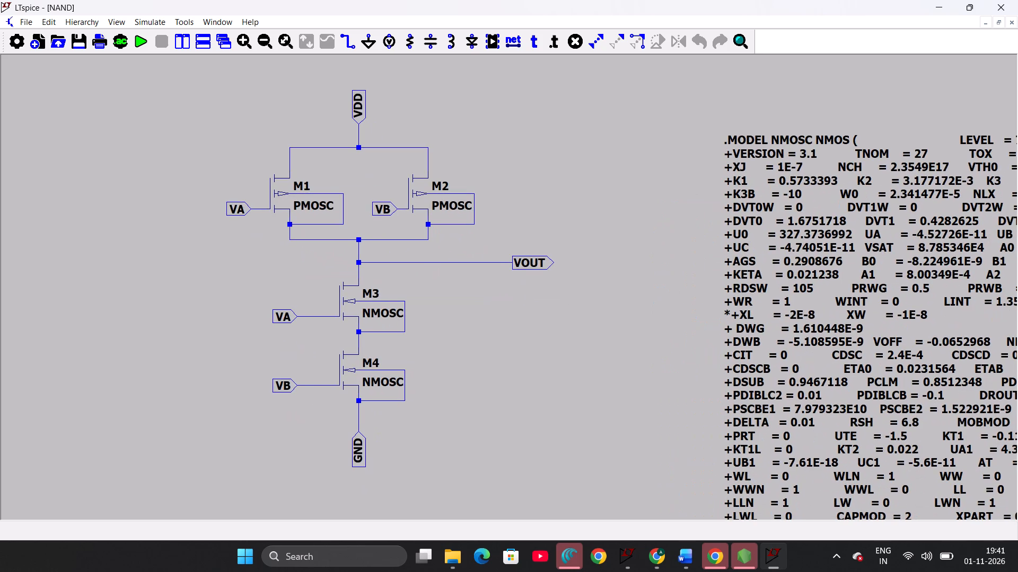
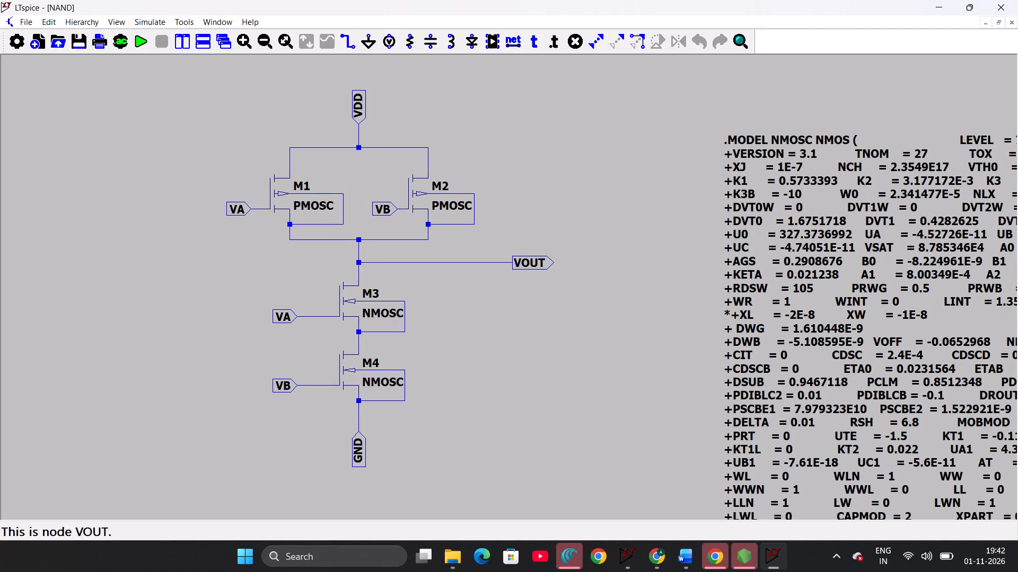
# Review the gate figures in the Word report down to the NAND gate figure, and return to the NAND schematic in LTspice.
pyautogui.moveTo(218, 324); pyautogui.dragTo(259, 350)
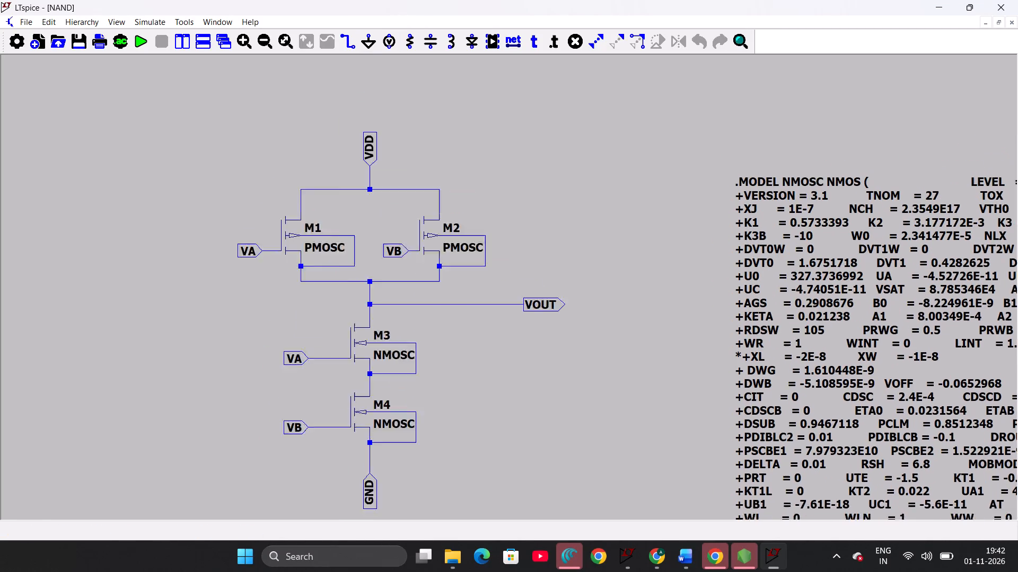
pyautogui.moveTo(259, 350); pyautogui.dragTo(292, 350)
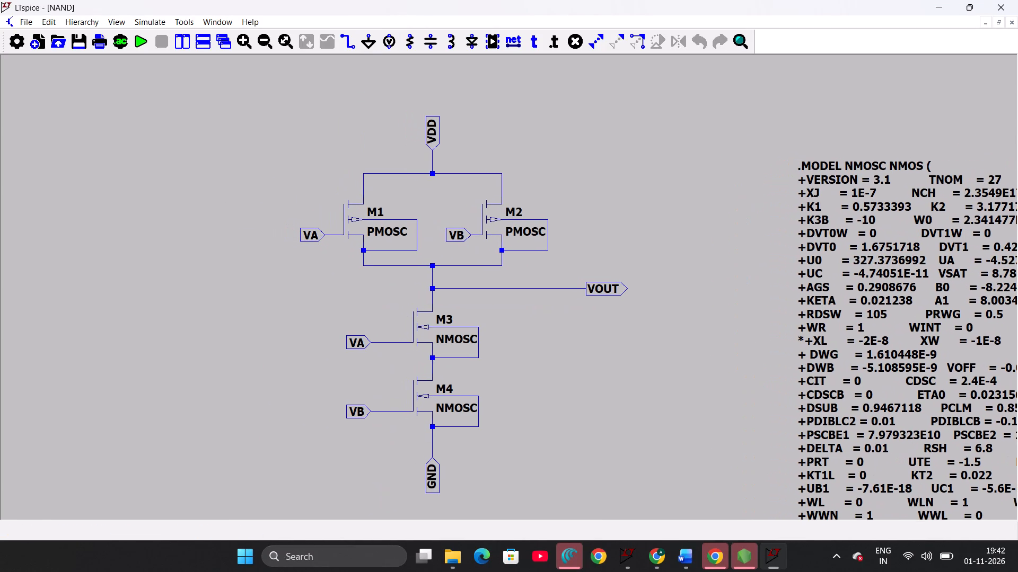
pyautogui.moveTo(292, 350); pyautogui.dragTo(260, 364)
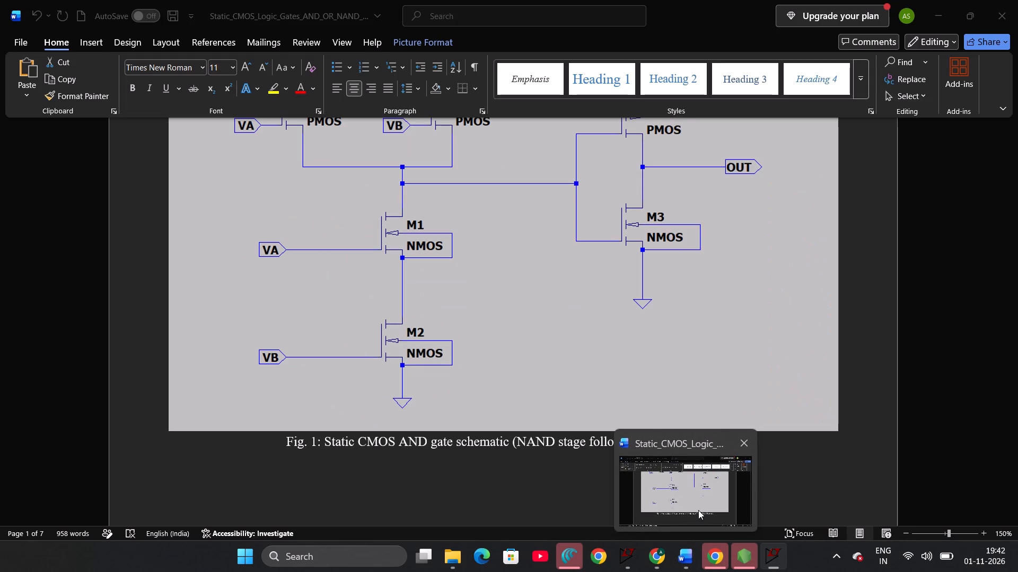
pyautogui.click(698, 510)
pyautogui.scroll(2, 567, 475)
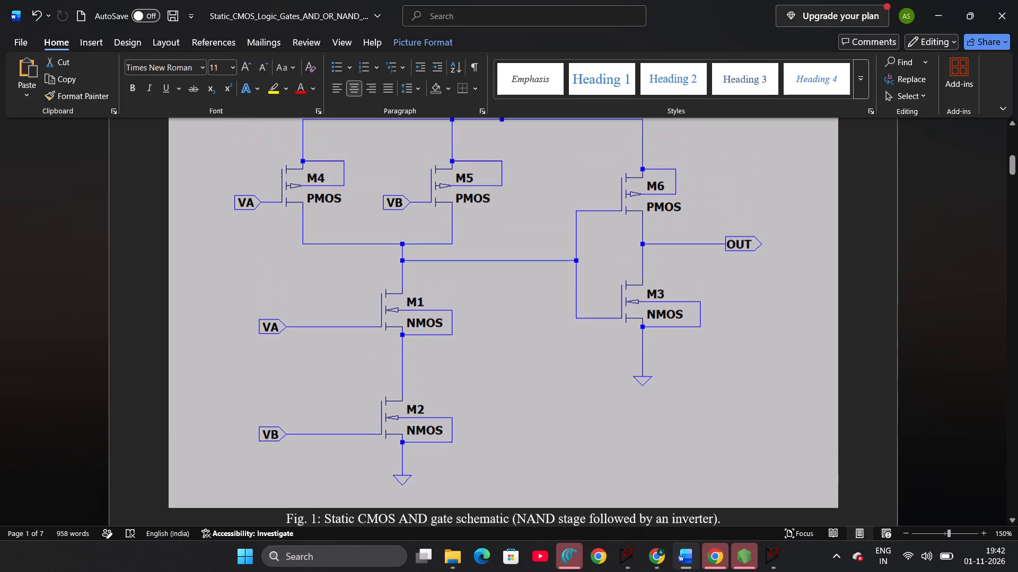
pyautogui.scroll(2, 567, 475)
pyautogui.scroll(-2, 567, 475)
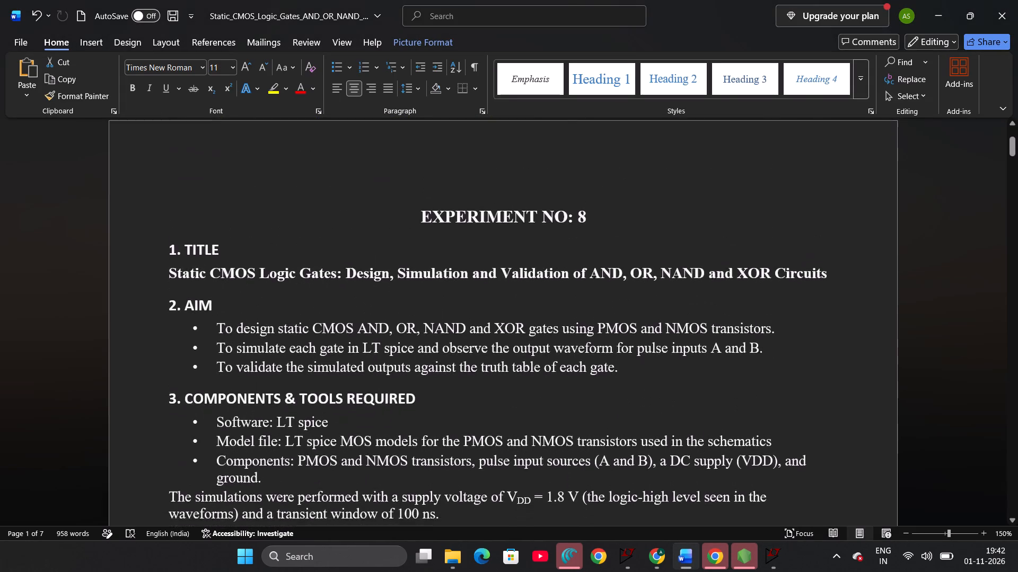
pyautogui.scroll(-5, 567, 475)
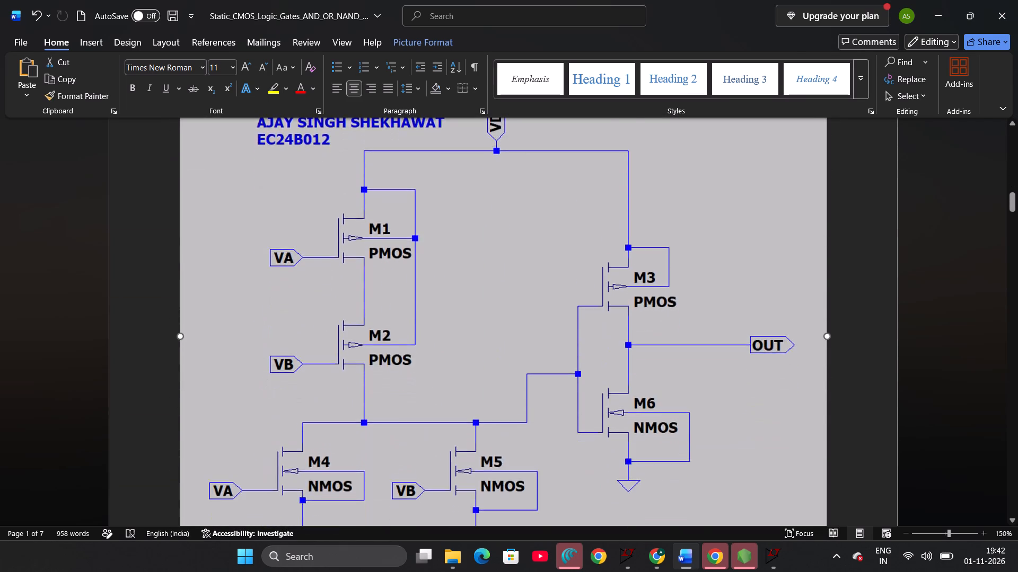
pyautogui.scroll(-2, 567, 475)
pyautogui.scroll(2, 567, 475)
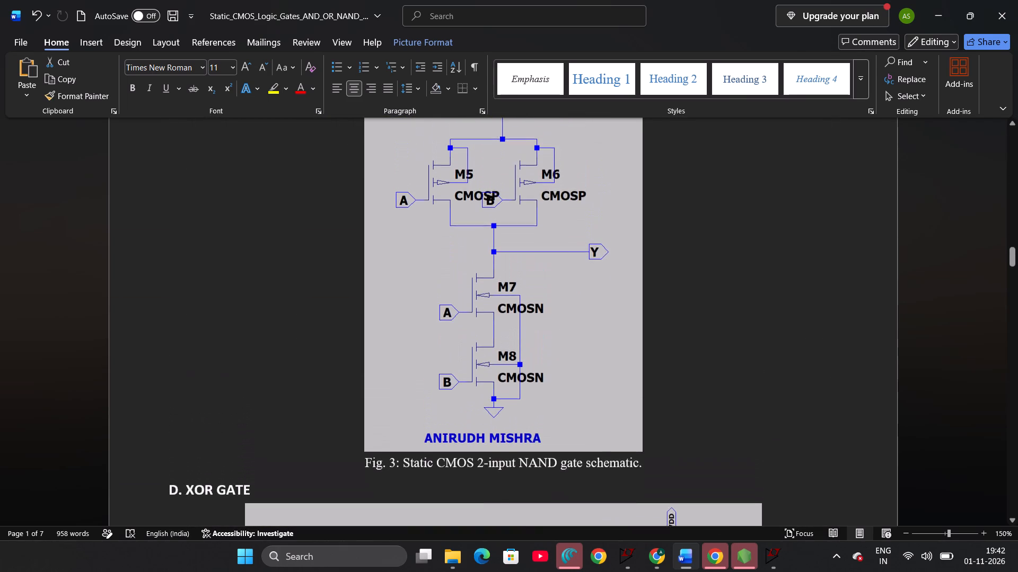
pyautogui.scroll(1, 567, 475)
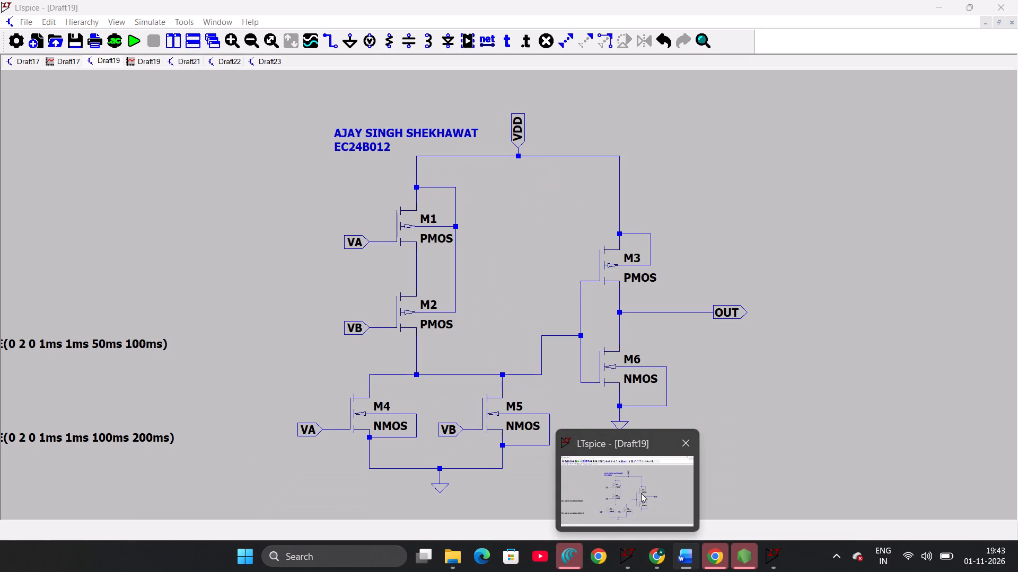
pyautogui.click(765, 560)
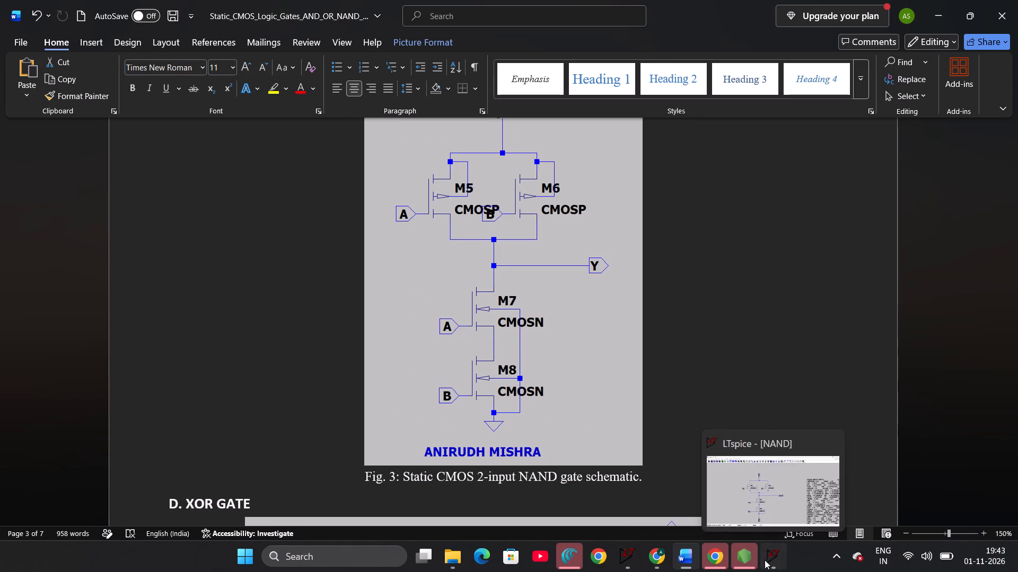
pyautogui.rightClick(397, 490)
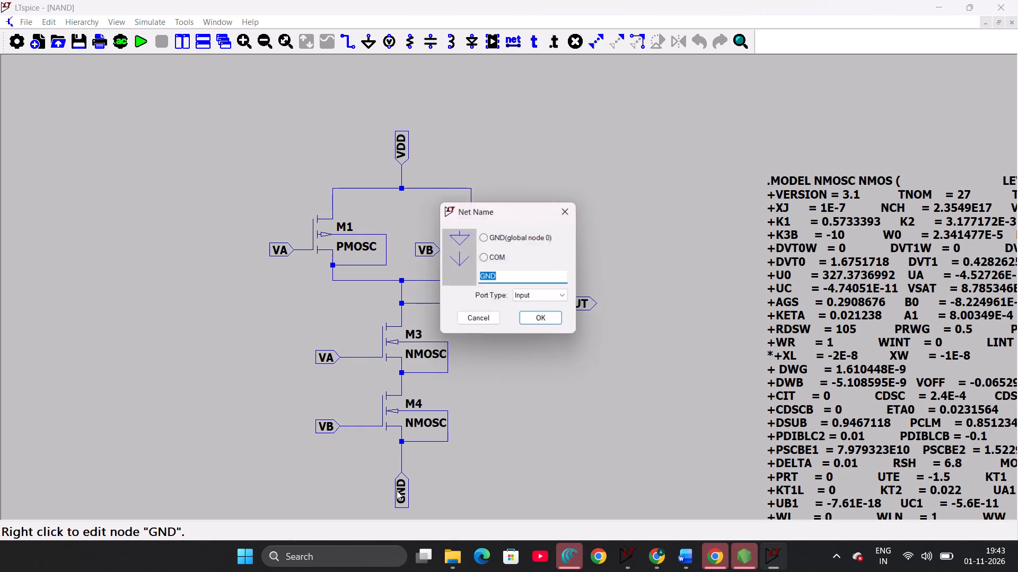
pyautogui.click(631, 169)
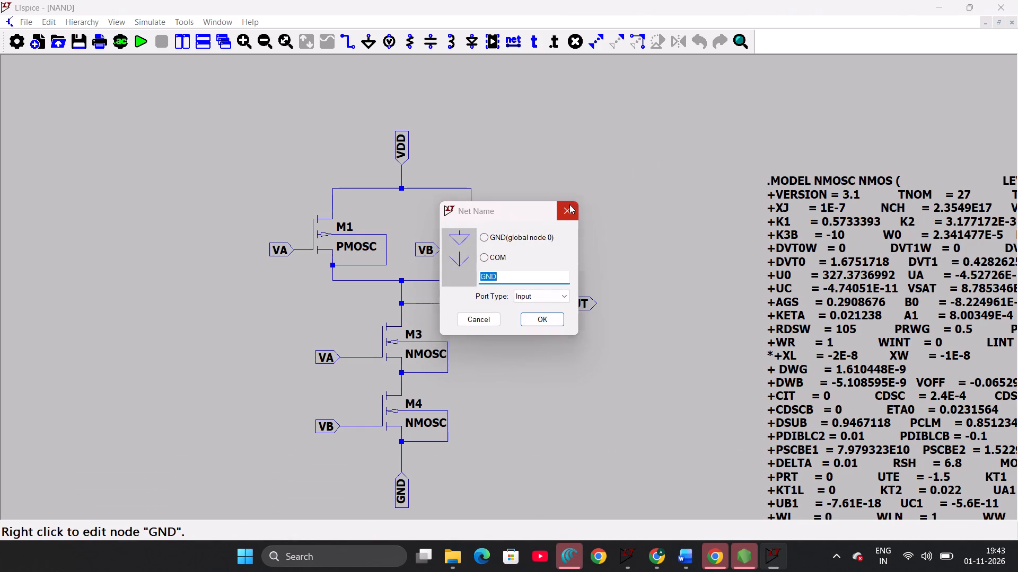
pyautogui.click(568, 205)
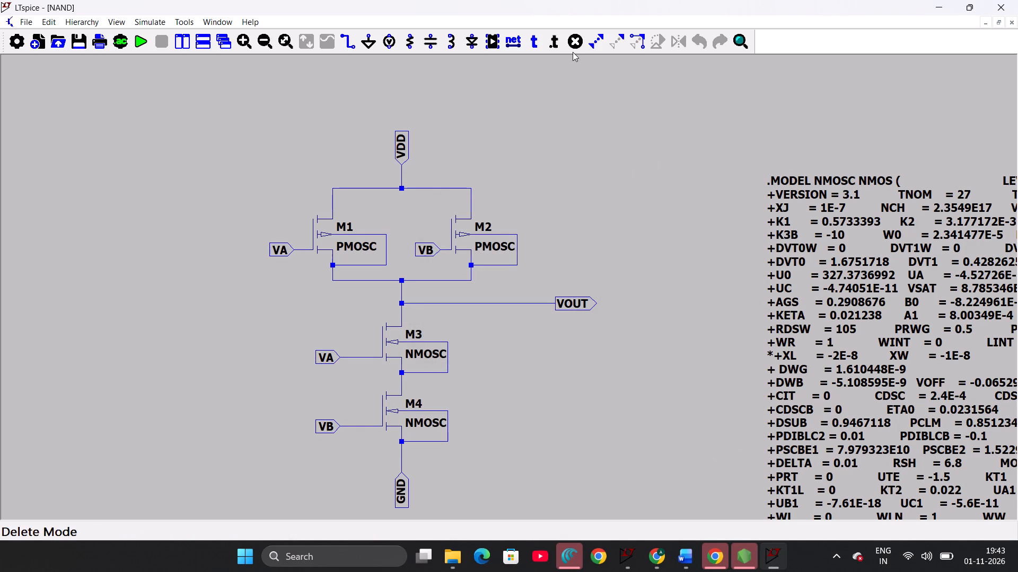
# Delete the GND port label below transistor M4 and place a ground symbol on the end of that wire.
pyautogui.click(573, 47)
pyautogui.click(399, 486)
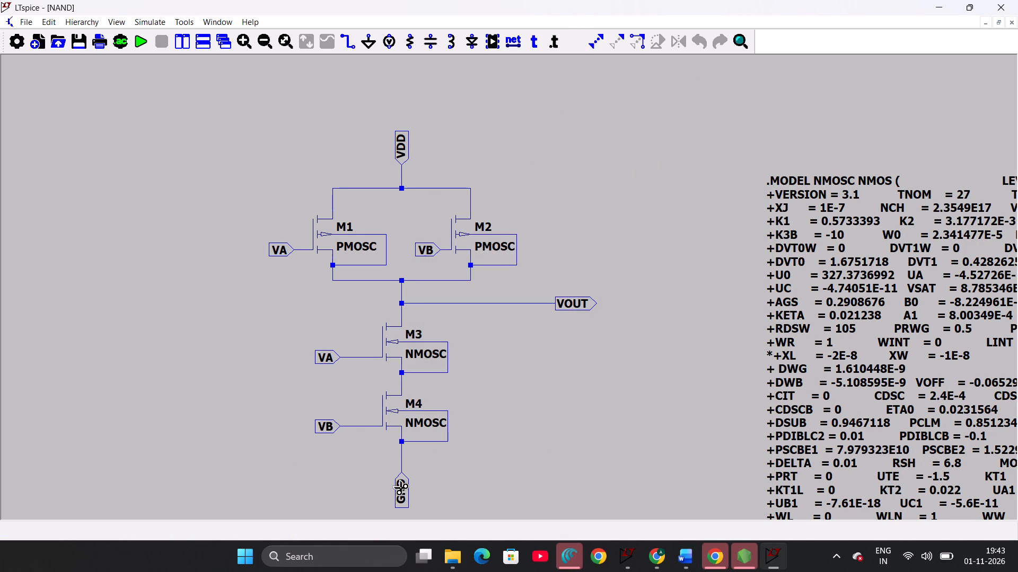
pyautogui.click(249, 463)
pyautogui.click(373, 44)
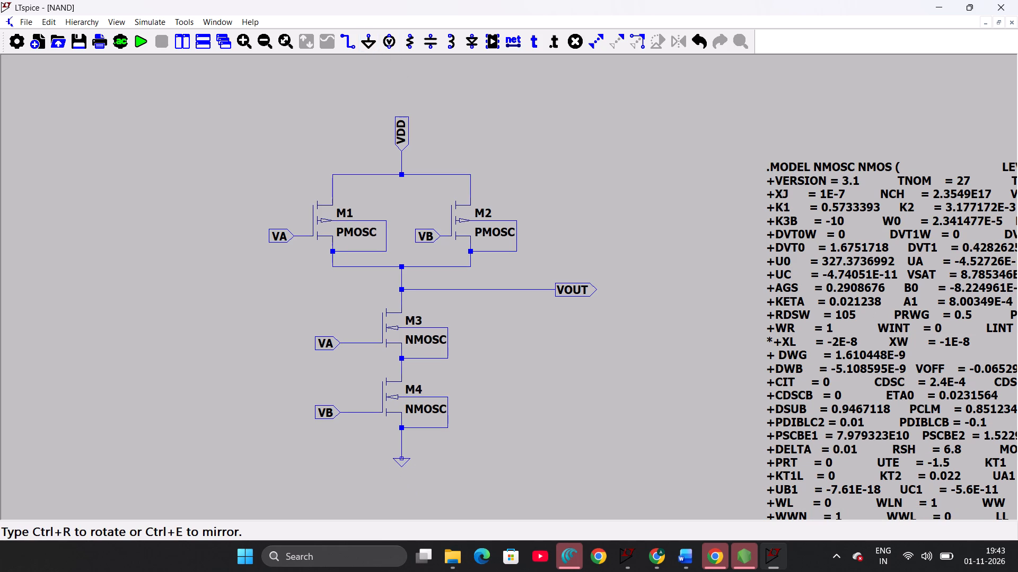
pyautogui.click(402, 457)
pyautogui.rightClick(166, 307)
# Add a two-line comment with the student's name and roll number to the NAND schematic, left of transistor M3 and above its VA label.
pyautogui.click(536, 42)
pyautogui.click(429, 285)
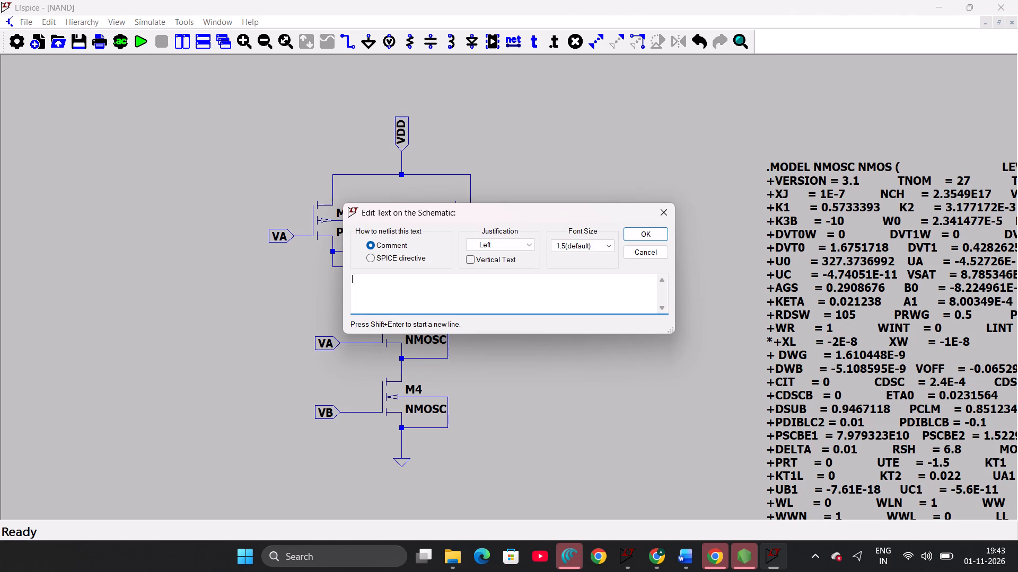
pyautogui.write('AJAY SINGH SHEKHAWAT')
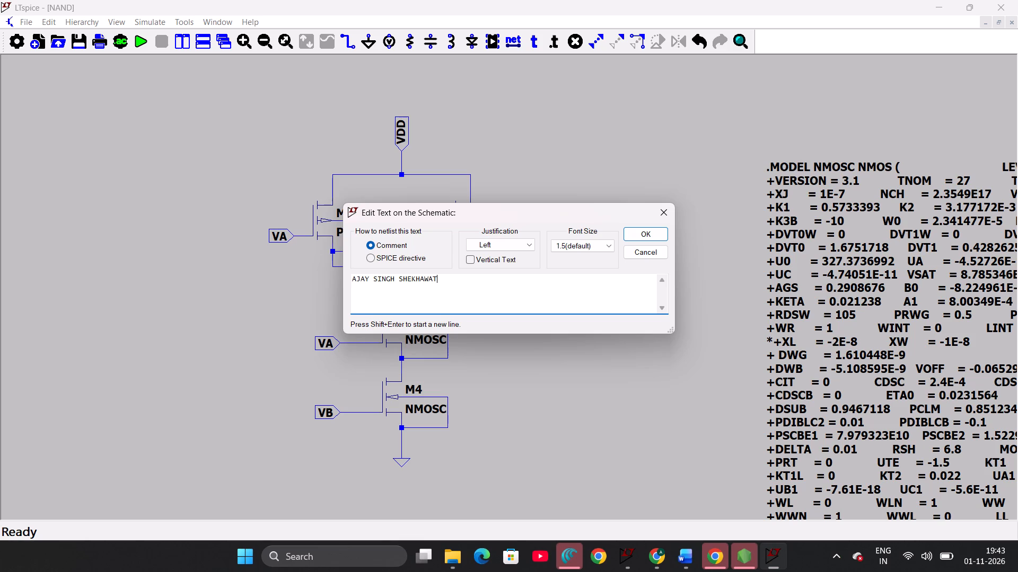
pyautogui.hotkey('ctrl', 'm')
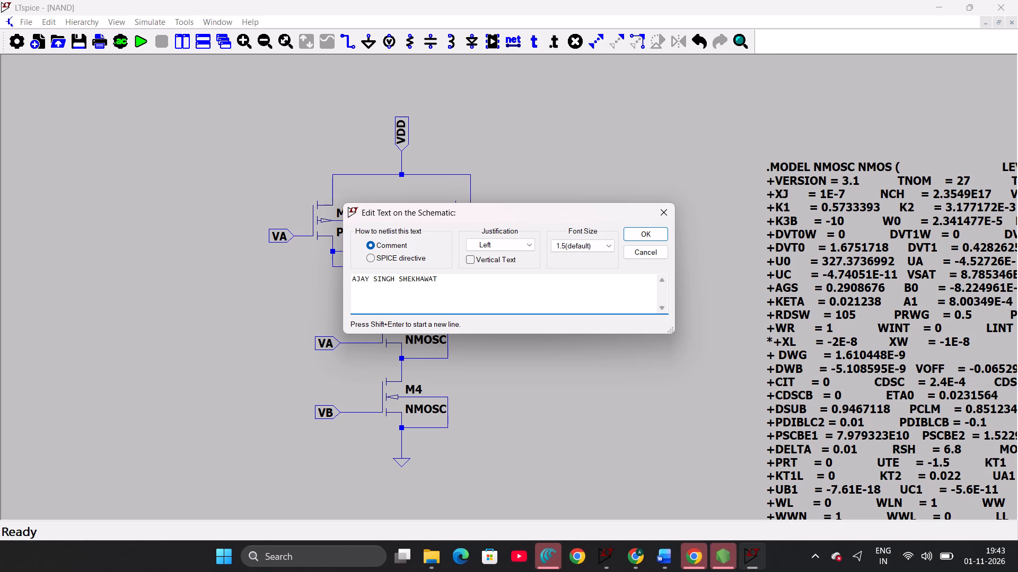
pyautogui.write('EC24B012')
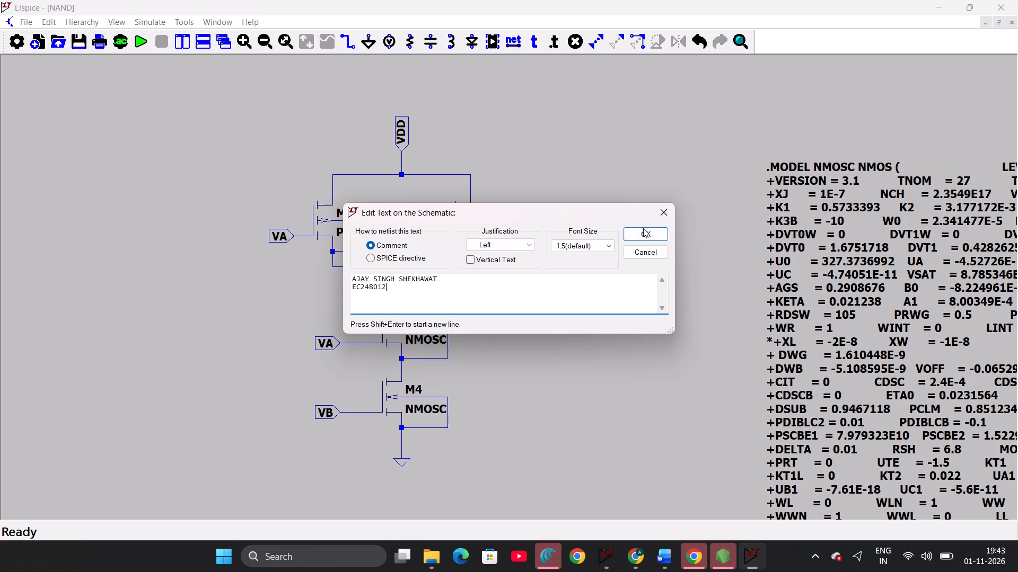
pyautogui.click(642, 233)
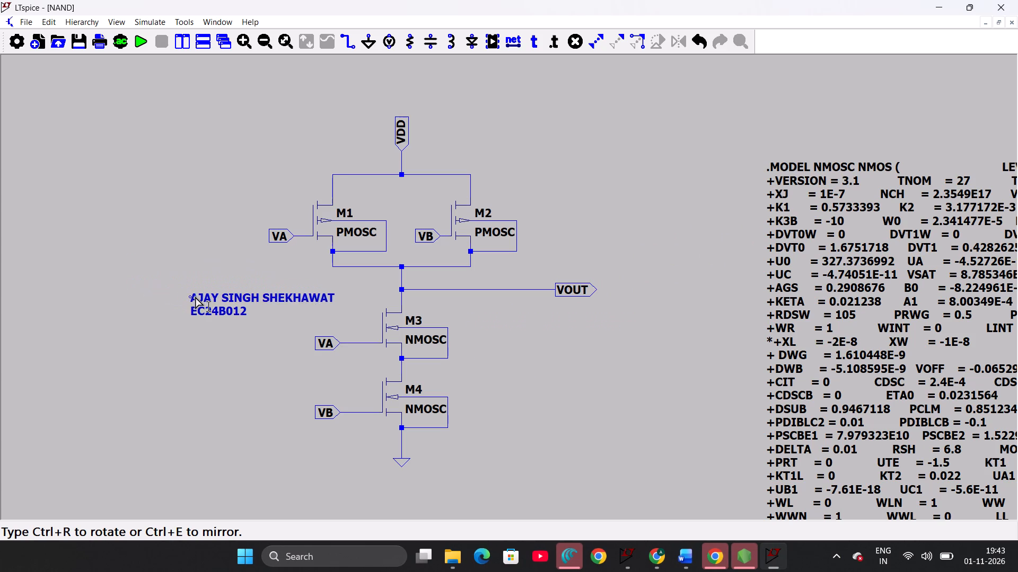
pyautogui.click(207, 297)
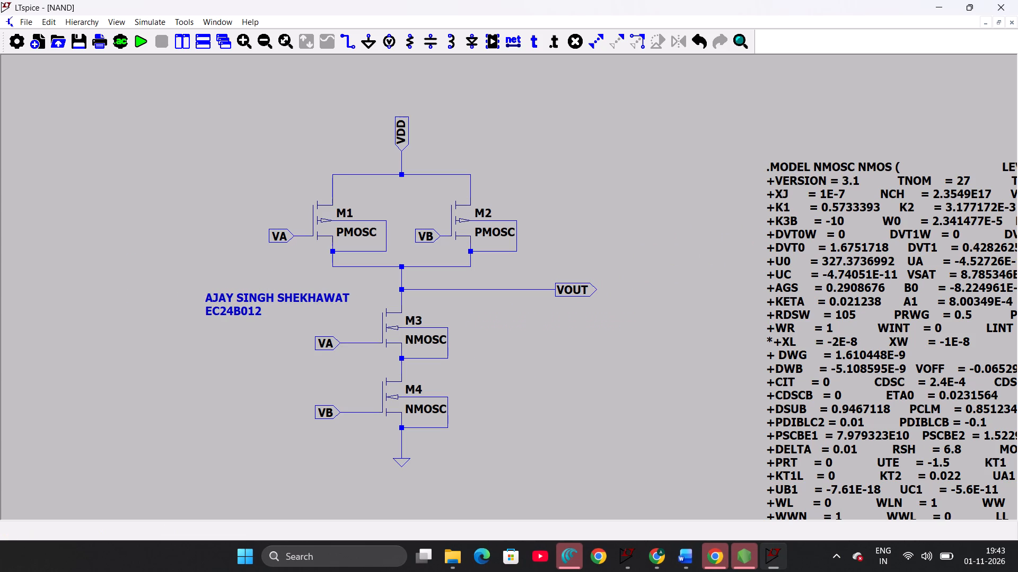
# Capture a rectangular screenshot of the complete NAND schematic with the name comment, leaving out the model text.
pyautogui.moveTo(164, 236); pyautogui.dragTo(153, 224)
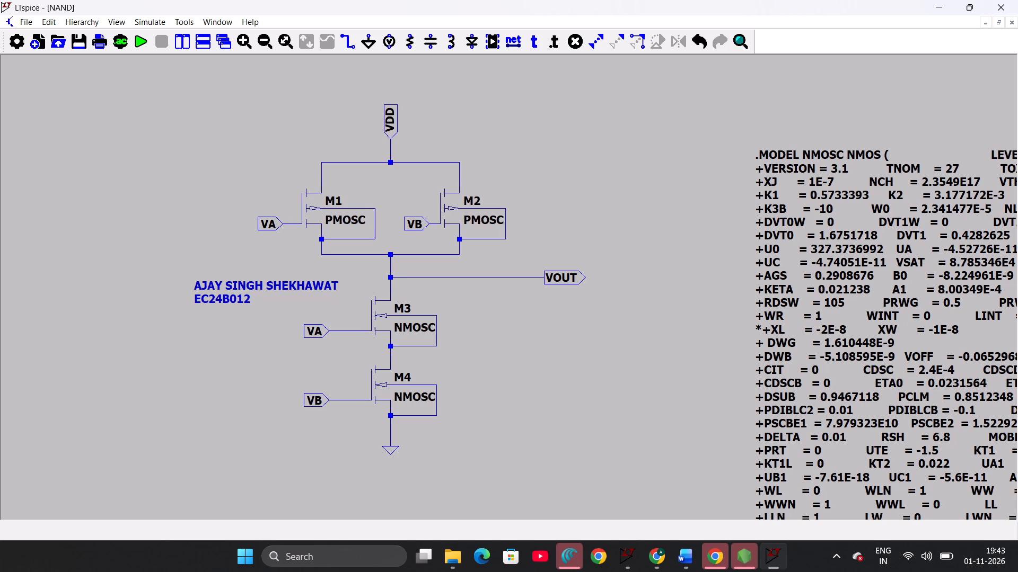
pyautogui.moveTo(259, 156); pyautogui.dragTo(283, 165)
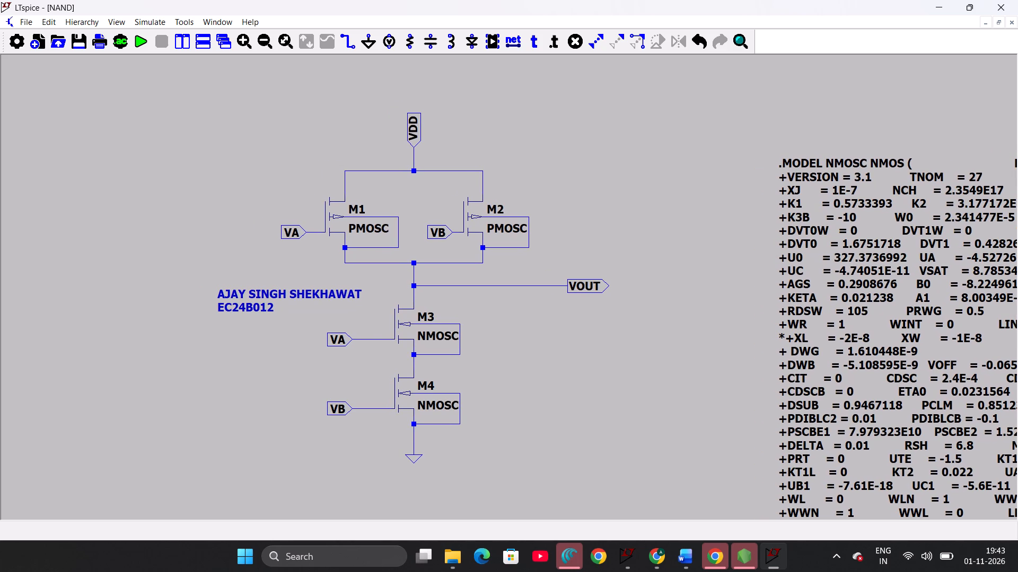
pyautogui.press('Print')
pyautogui.click(471, 29)
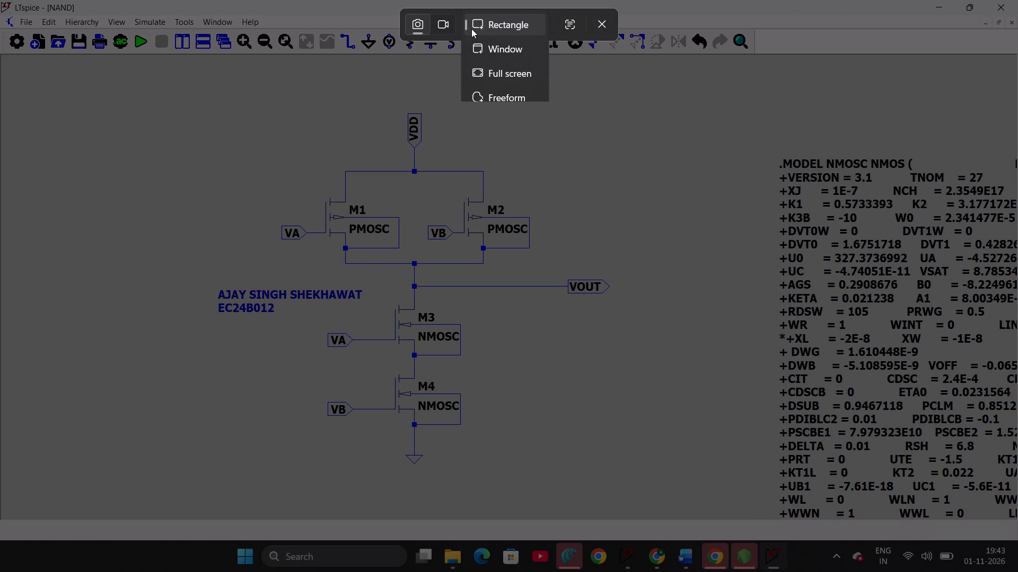
pyautogui.click(503, 23)
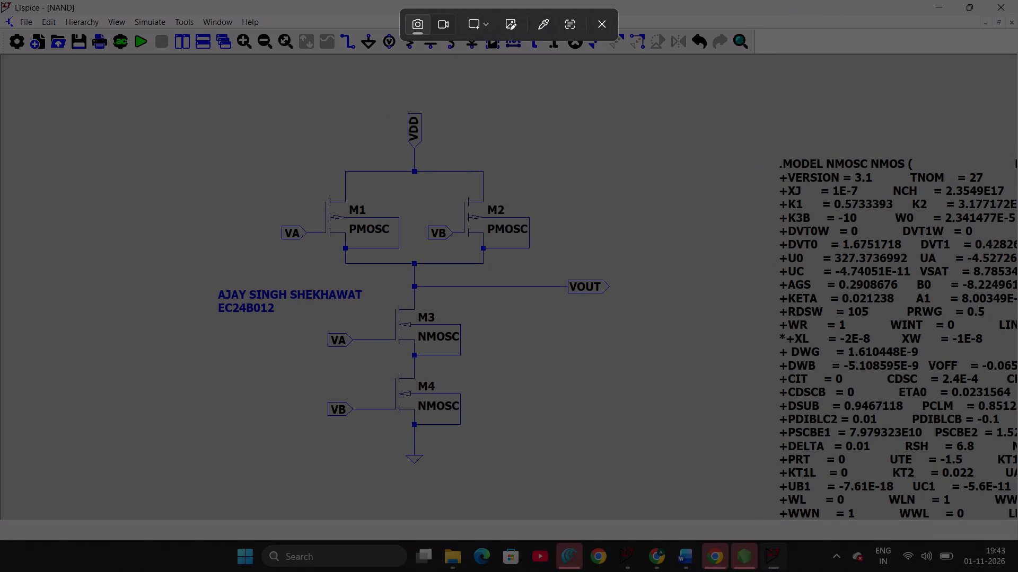
pyautogui.moveTo(156, 83); pyautogui.dragTo(656, 479)
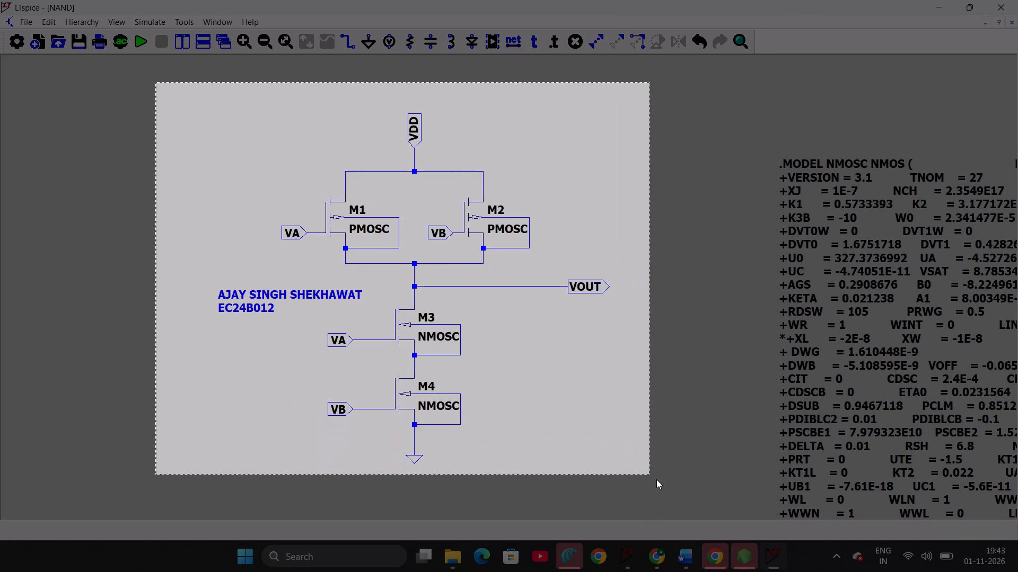
pyautogui.moveTo(656, 479); pyautogui.dragTo(724, 496)
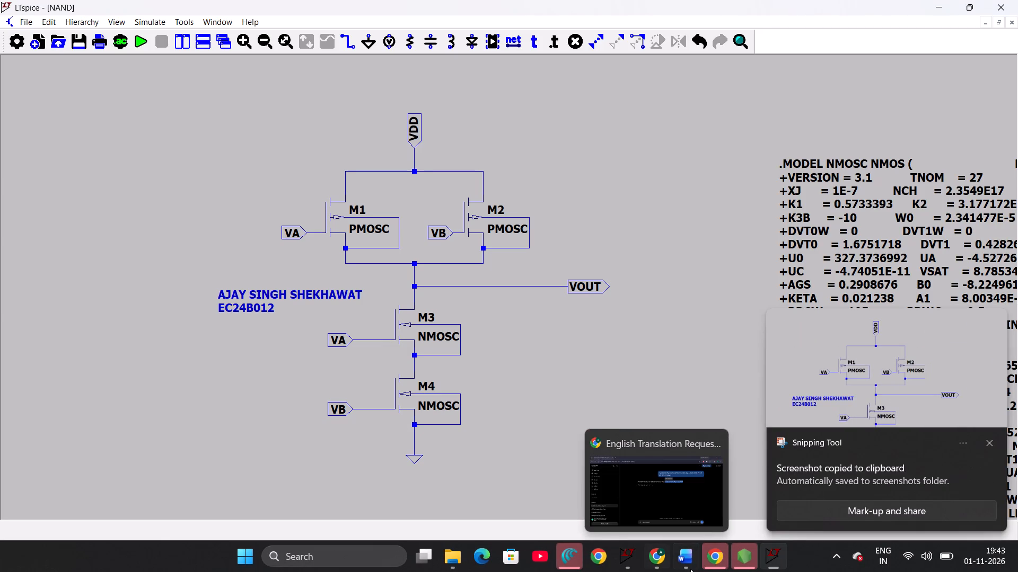
# In the Word report, replace the NAND gate picture above the Fig. 3 caption with the captured NAND schematic.
pyautogui.click(692, 570)
pyautogui.scroll(1, 431, 398)
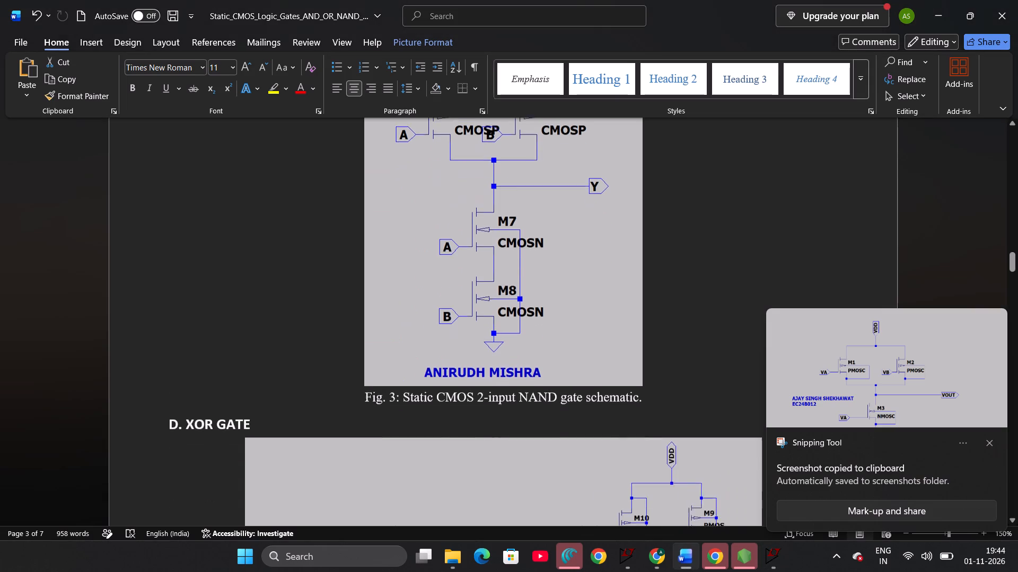
pyautogui.scroll(1, 431, 398)
pyautogui.click(300, 276)
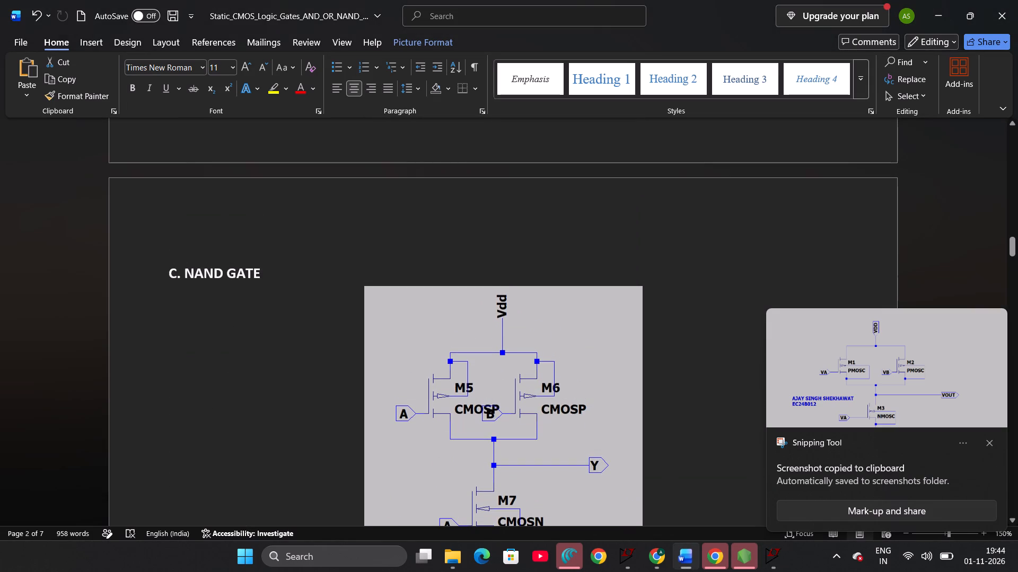
pyautogui.scroll(-1, 709, 473)
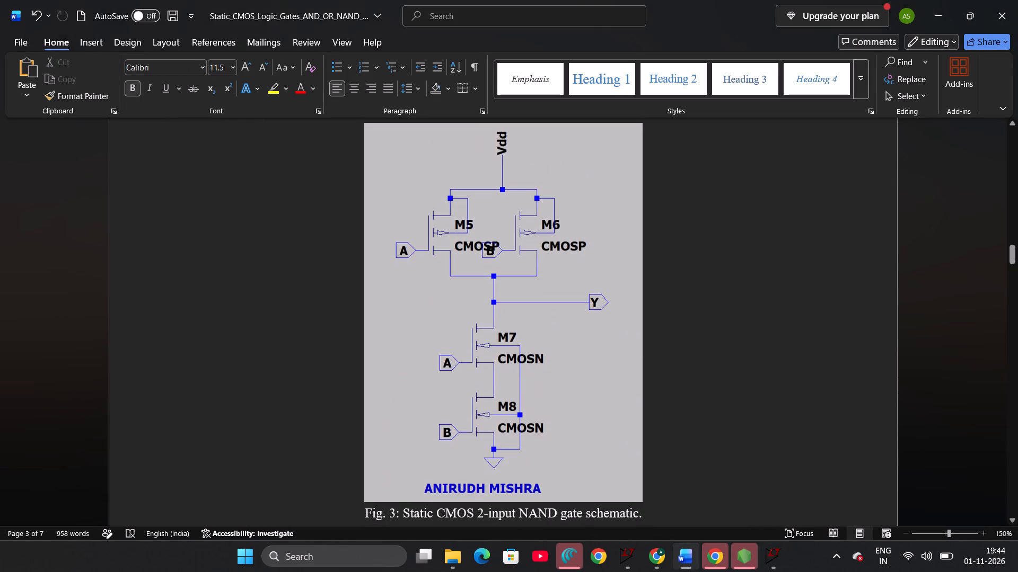
pyautogui.click(648, 491)
pyautogui.press('BackSpace')
pyautogui.press('BackSpace')
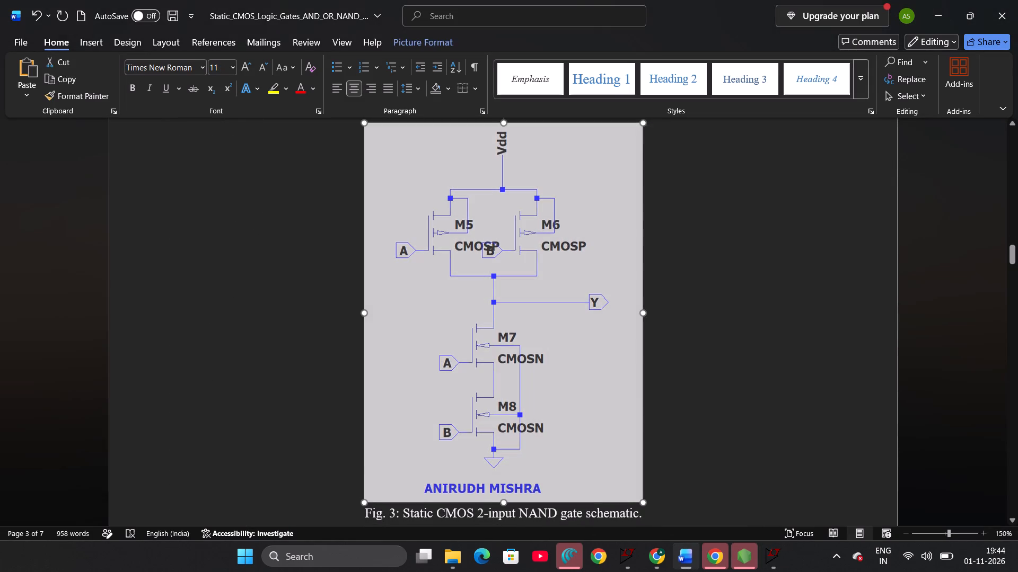
pyautogui.hotkey('ctrl', 'v')
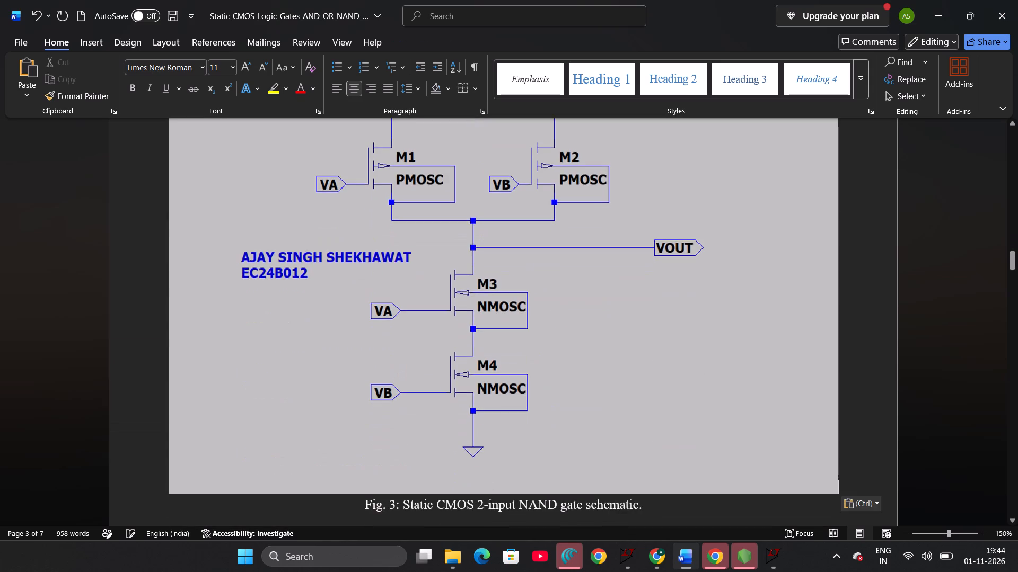
# Proportionally shrink the NAND schematic picture above the Fig. 3 caption so it is narrower than the text column.
pyautogui.scroll(5, 648, 491)
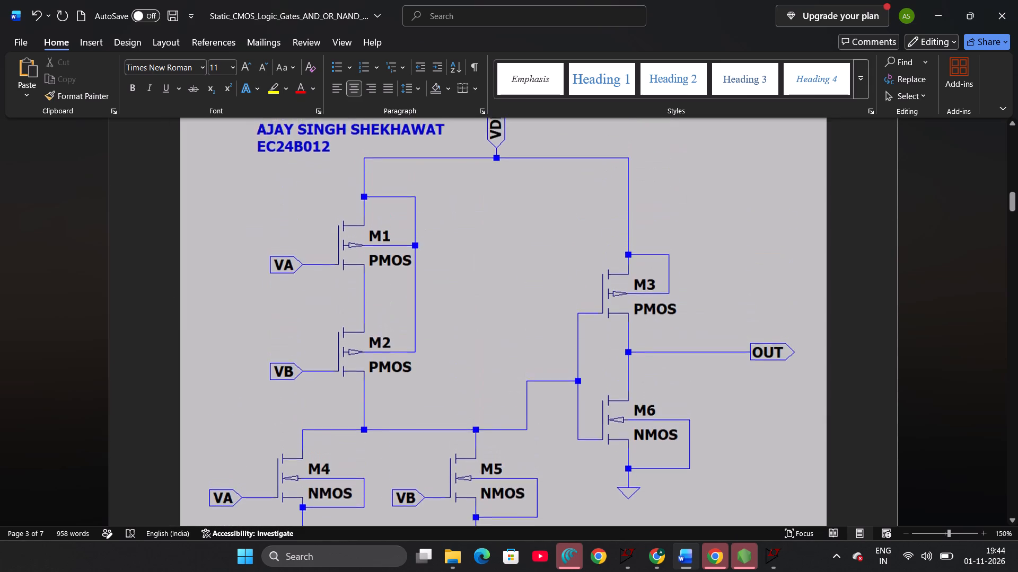
pyautogui.scroll(-6, 648, 491)
pyautogui.scroll(1, 648, 491)
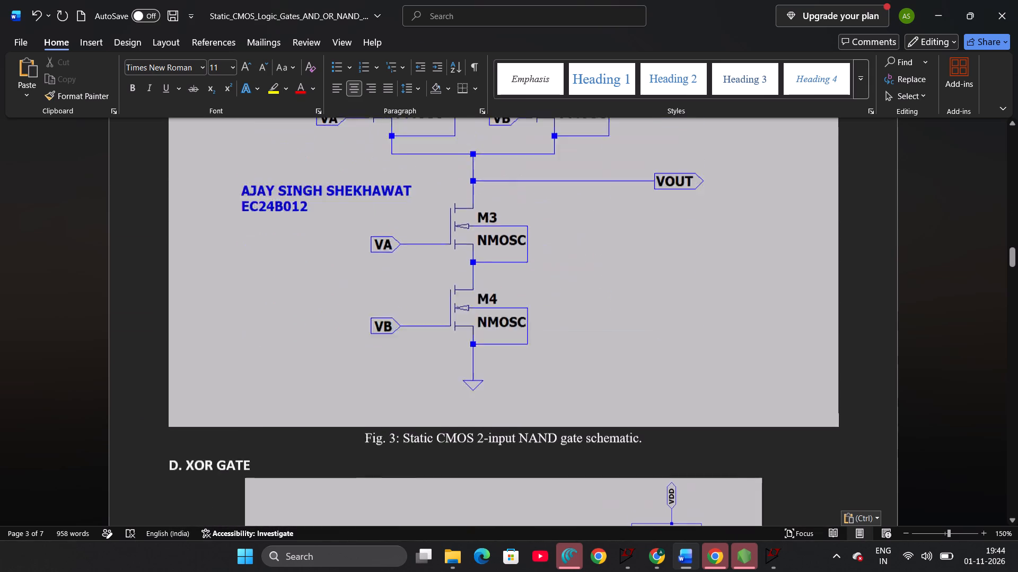
pyautogui.scroll(1, 648, 491)
pyautogui.scroll(-1, 570, 401)
pyautogui.click(616, 361)
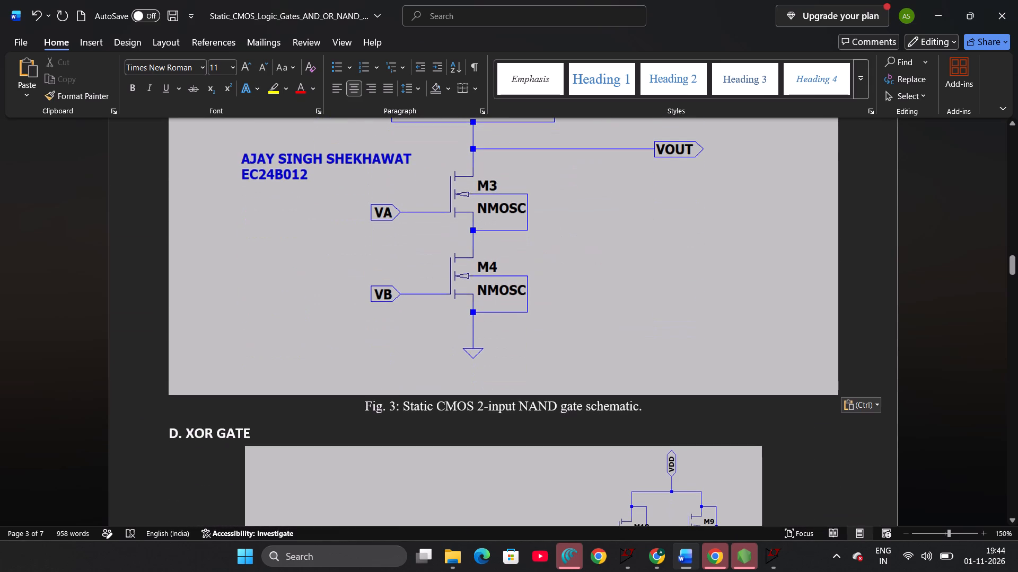
pyautogui.moveTo(836, 393); pyautogui.dragTo(810, 367)
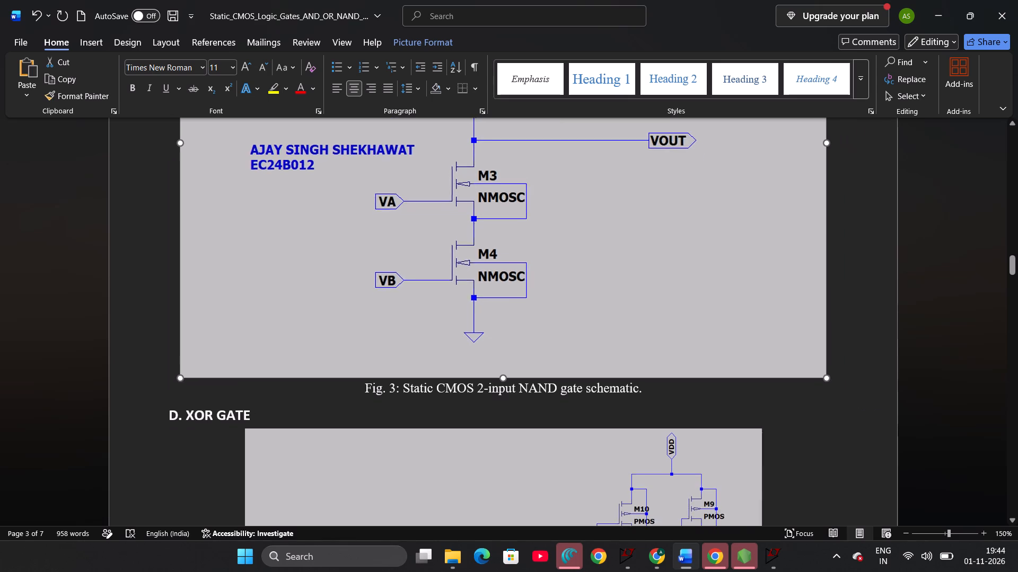
pyautogui.moveTo(810, 367); pyautogui.dragTo(743, 302)
pyautogui.scroll(1, 743, 302)
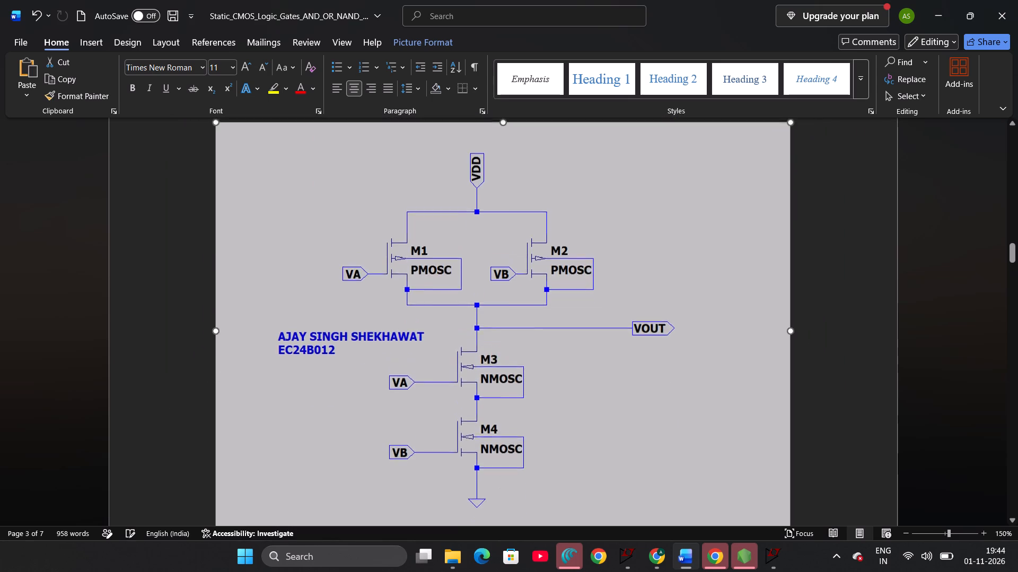
# Proportionally shrink the OR gate schematic picture above the Fig. 2 caption to slightly narrower than the NAND picture.
pyautogui.scroll(4, 743, 302)
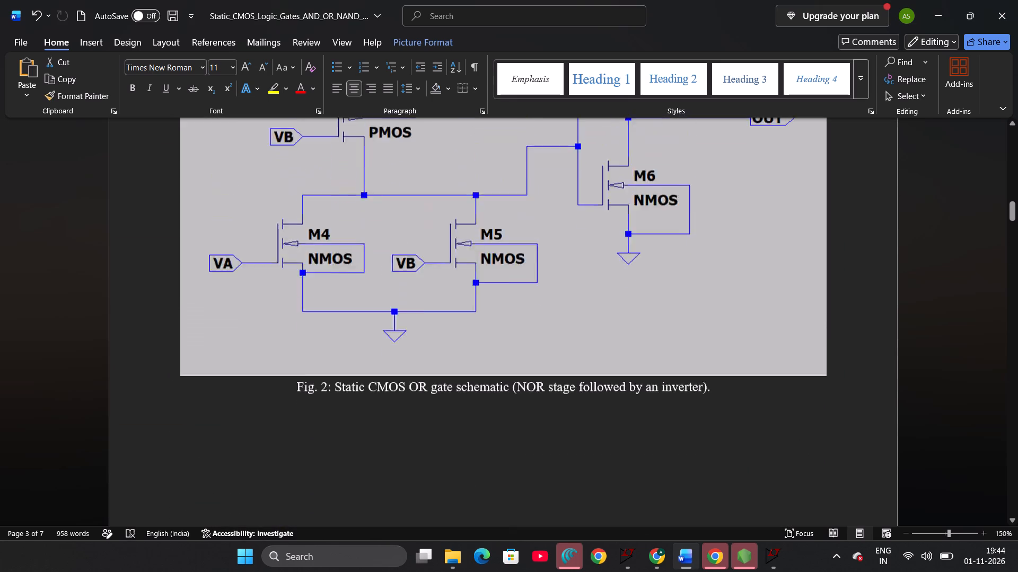
pyautogui.scroll(3, 743, 302)
pyautogui.scroll(-2, 743, 302)
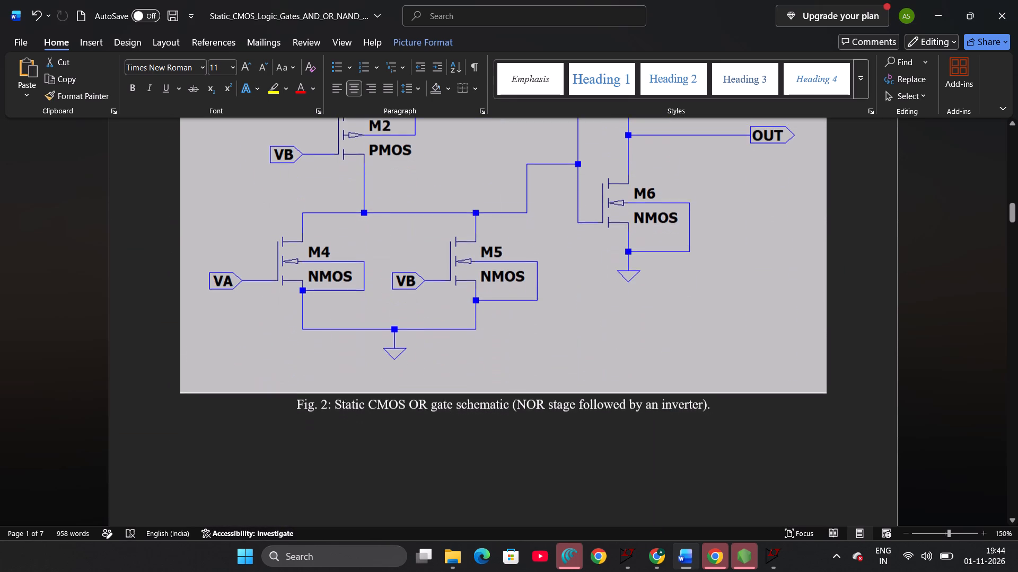
pyautogui.click(743, 302)
pyautogui.moveTo(827, 389); pyautogui.dragTo(736, 281)
# Proportionally shrink the NAND schematic picture above Fig. 3 further, until it fits on the same page as the OR figure.
pyautogui.scroll(4, 736, 281)
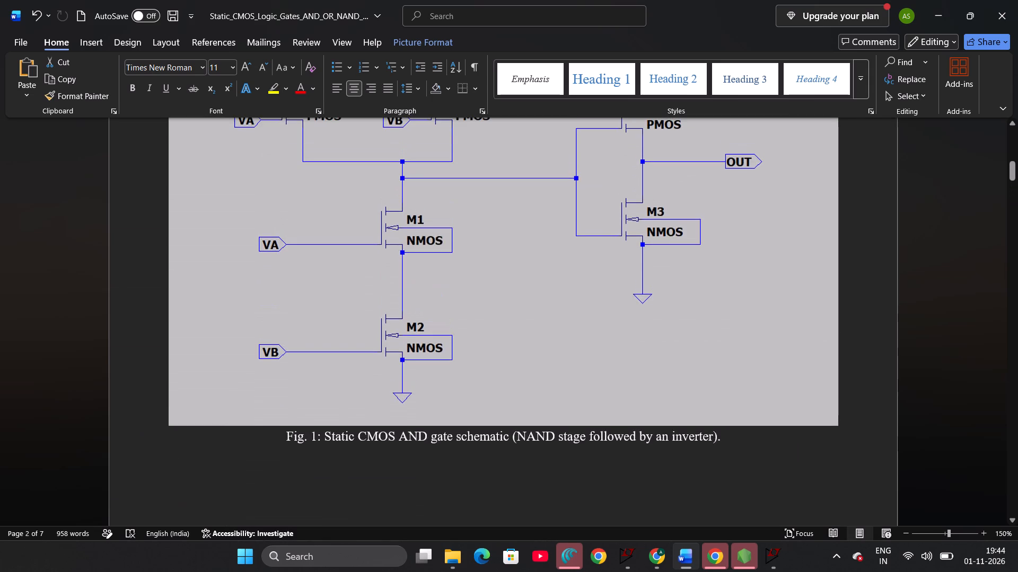
pyautogui.scroll(1, 736, 281)
pyautogui.scroll(-4, 736, 281)
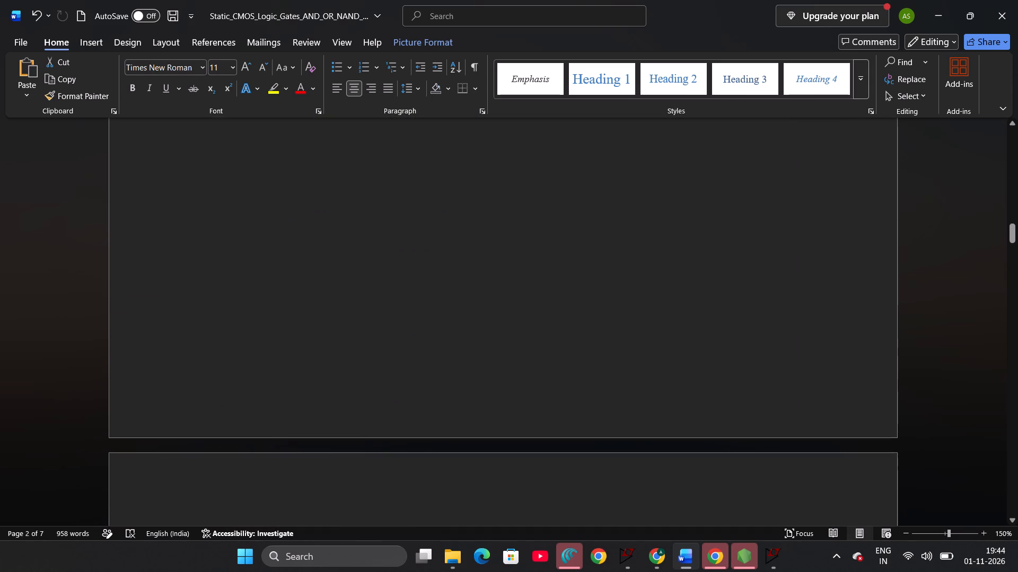
pyautogui.scroll(-3, 736, 281)
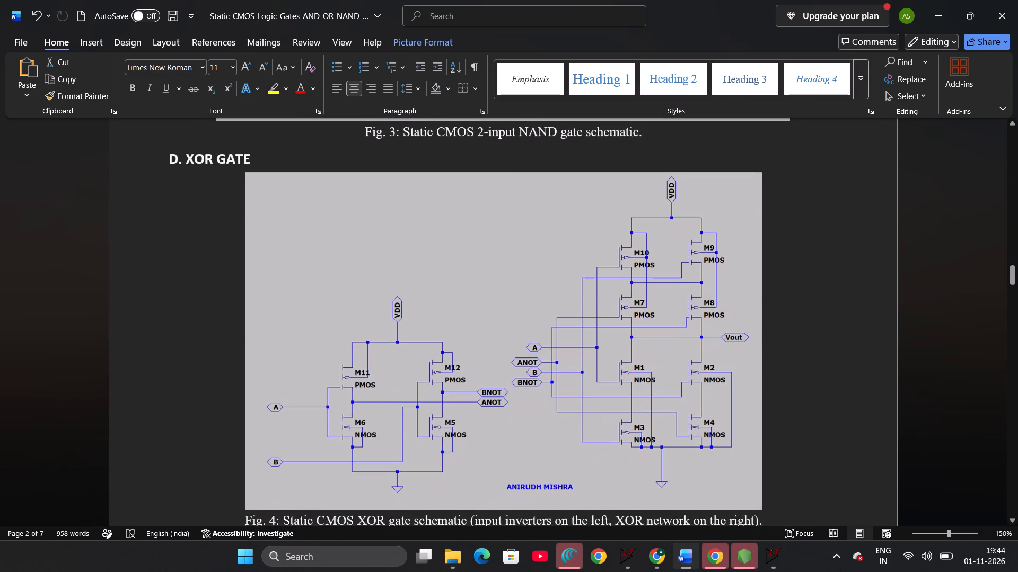
pyautogui.scroll(1, 736, 281)
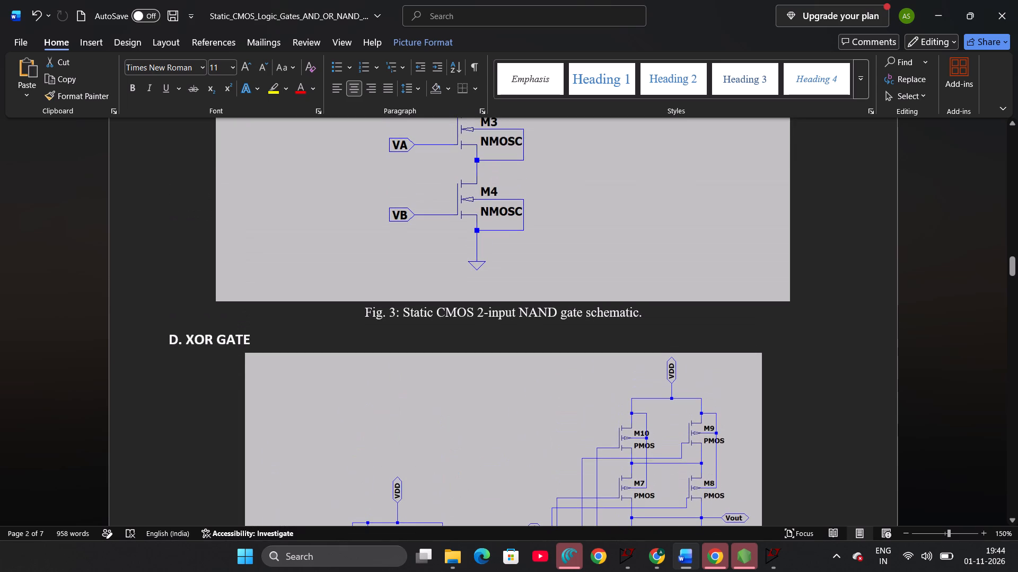
pyautogui.click(730, 263)
pyautogui.moveTo(790, 303); pyautogui.dragTo(751, 265)
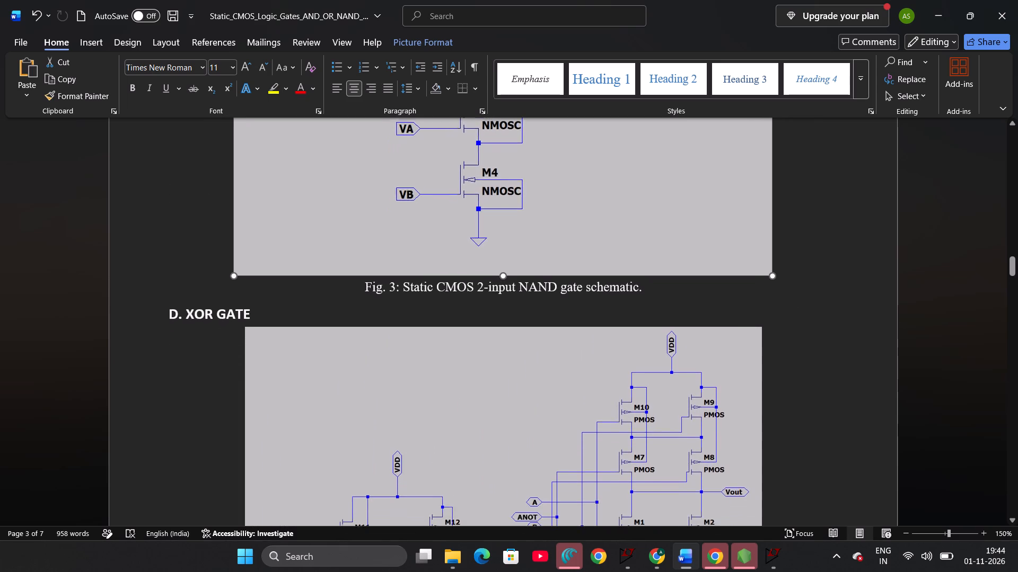
pyautogui.moveTo(751, 265); pyautogui.dragTo(740, 255)
# In LTspice, capture a rectangular screenshot of the complete XOR schematic in Draft21, including both input inverters and the name comment.
pyautogui.scroll(-1, 740, 255)
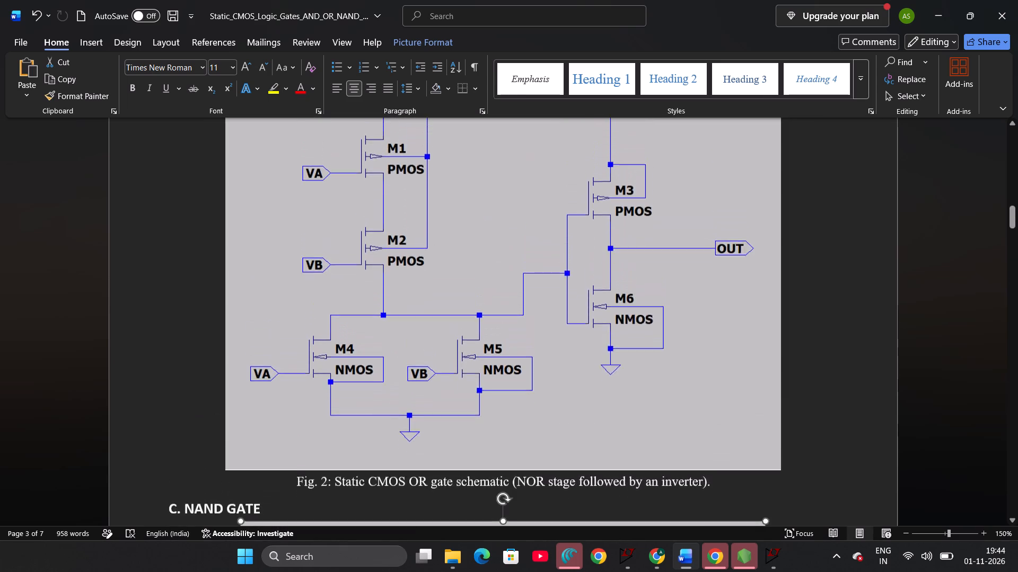
pyautogui.scroll(-1, 740, 255)
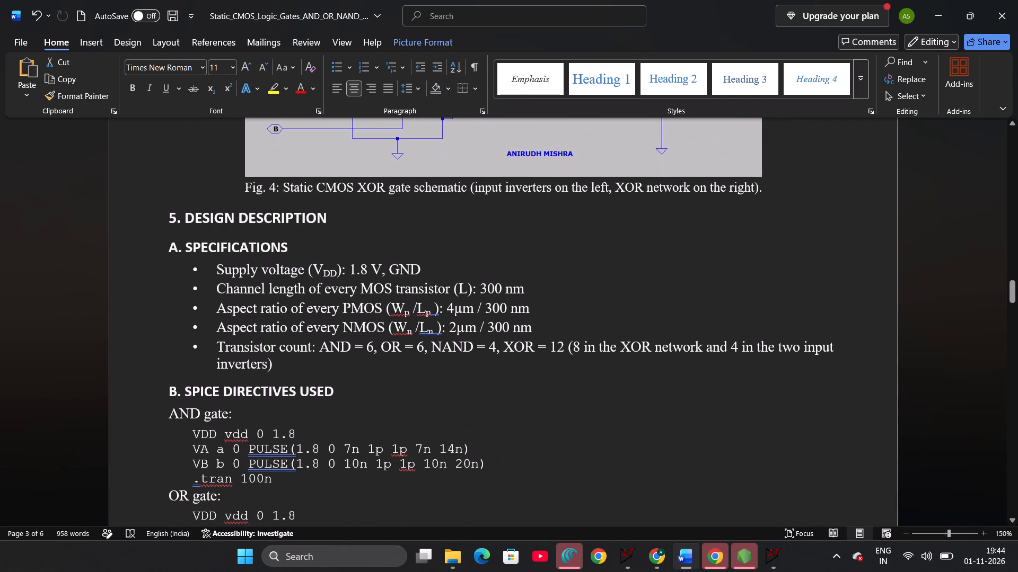
pyautogui.click(645, 497)
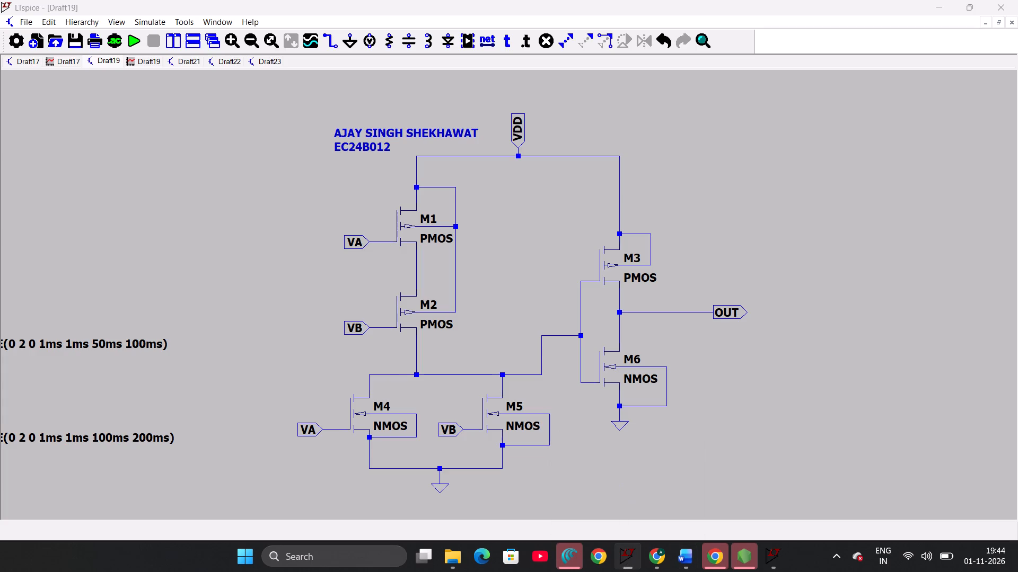
pyautogui.click(181, 65)
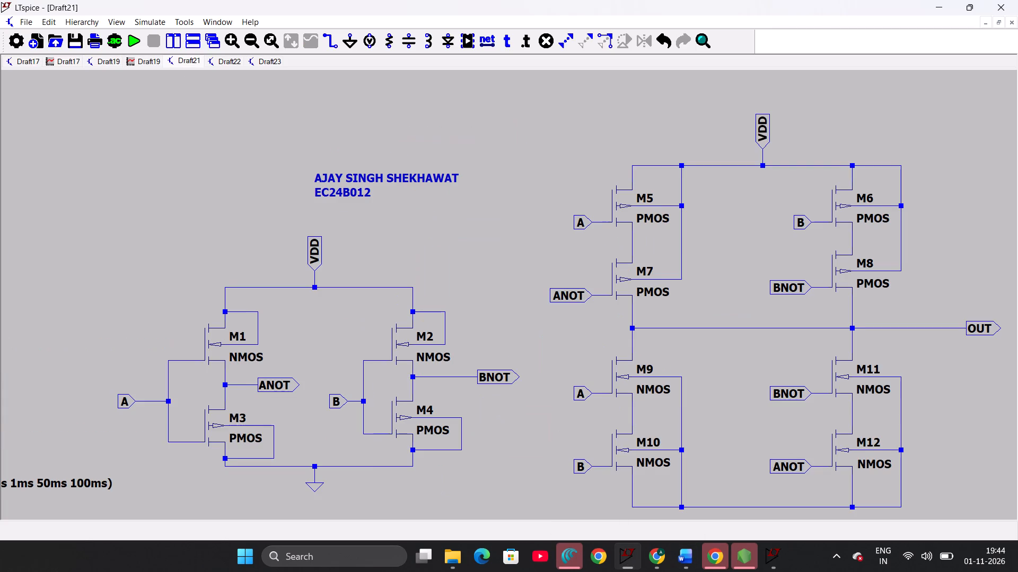
pyautogui.moveTo(458, 208); pyautogui.dragTo(379, 153)
pyautogui.keyDown('ctrl'); pyautogui.scroll(-2, 379, 153); pyautogui.keyUp('ctrl')
pyautogui.keyDown('ctrl'); pyautogui.scroll(3, 379, 153); pyautogui.keyUp('ctrl')
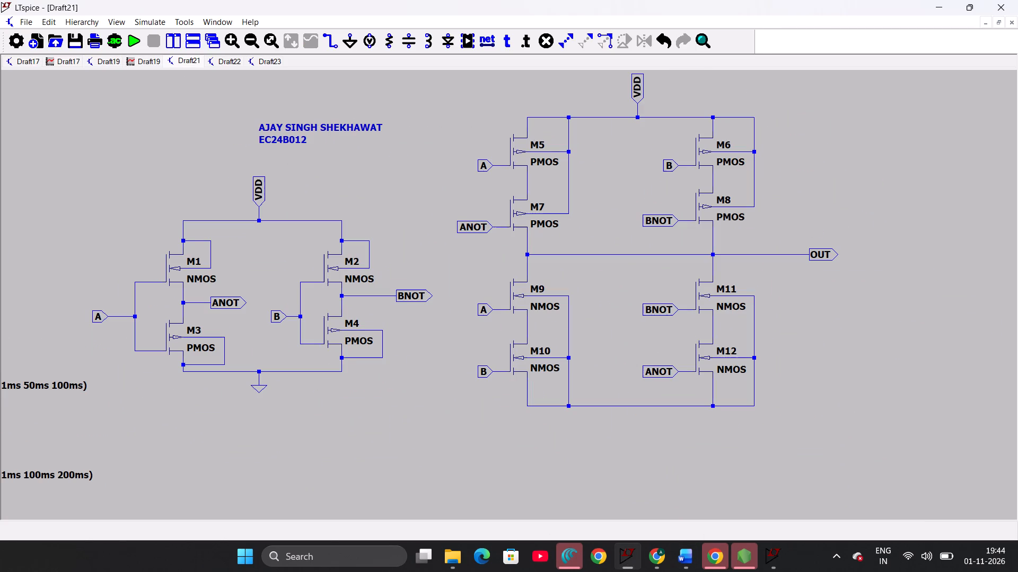
pyautogui.moveTo(425, 220); pyautogui.dragTo(401, 273)
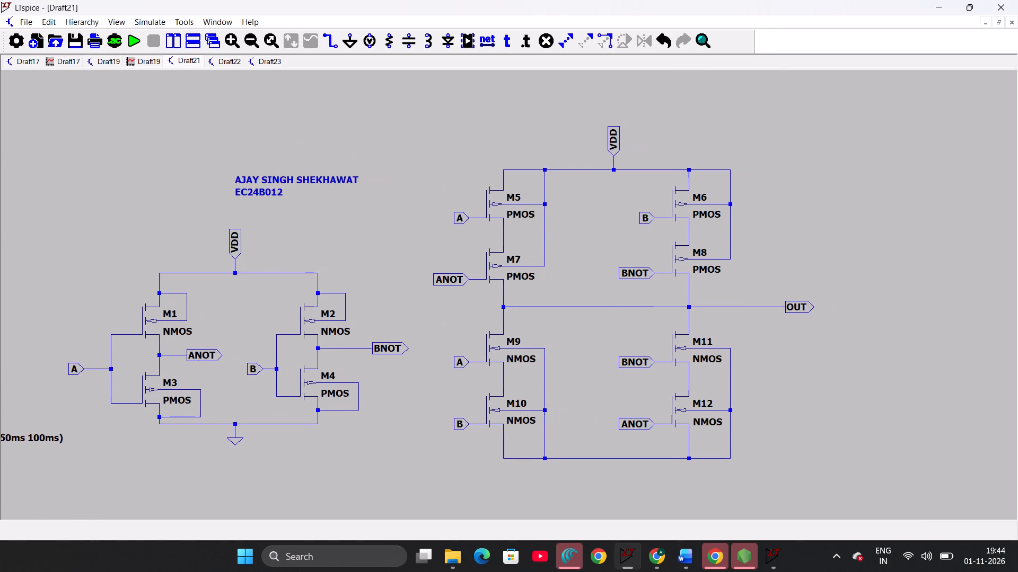
pyautogui.moveTo(401, 273); pyautogui.dragTo(406, 273)
pyautogui.keyDown('ctrl'); pyautogui.scroll(1, 406, 273); pyautogui.keyUp('ctrl')
pyautogui.moveTo(406, 273); pyautogui.dragTo(413, 280)
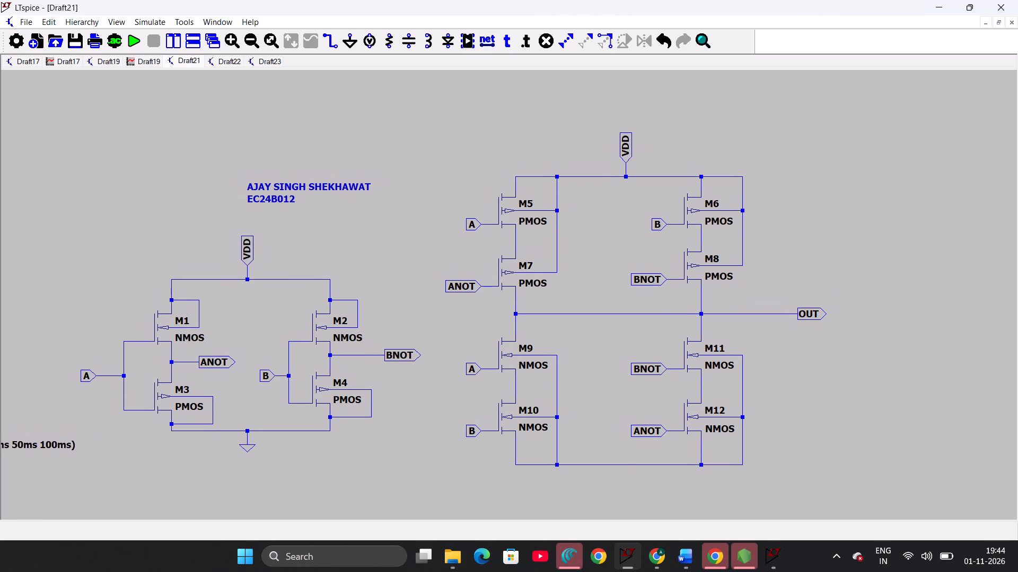
pyautogui.press('Print')
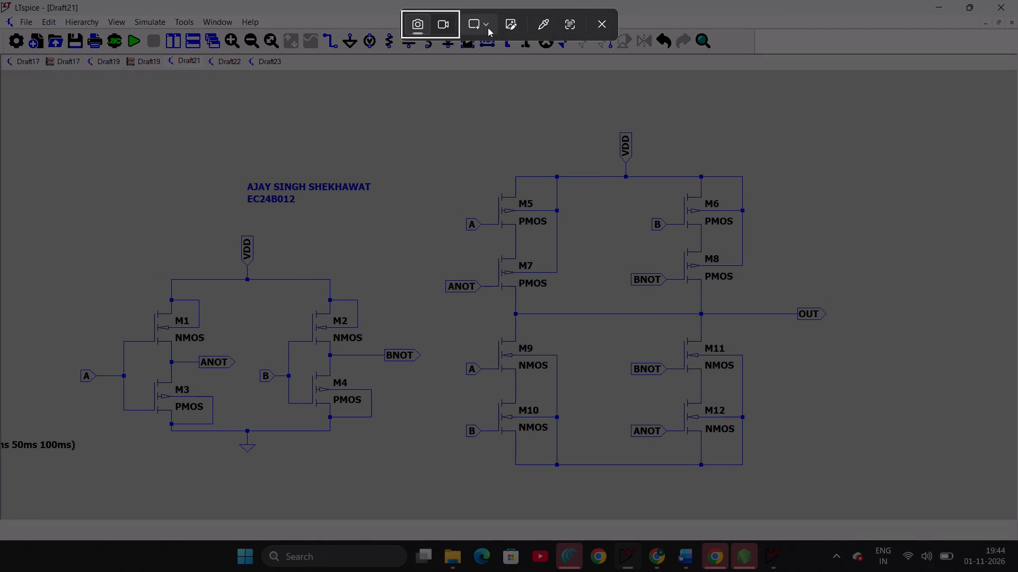
pyautogui.click(488, 28)
pyautogui.click(488, 28)
pyautogui.moveTo(63, 105); pyautogui.dragTo(170, 186)
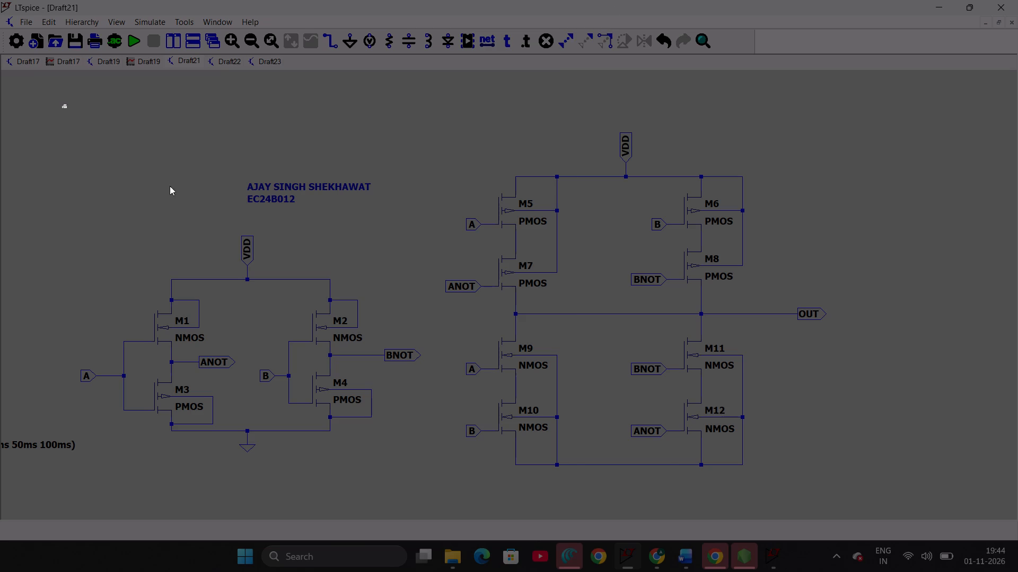
pyautogui.moveTo(170, 186); pyautogui.dragTo(943, 500)
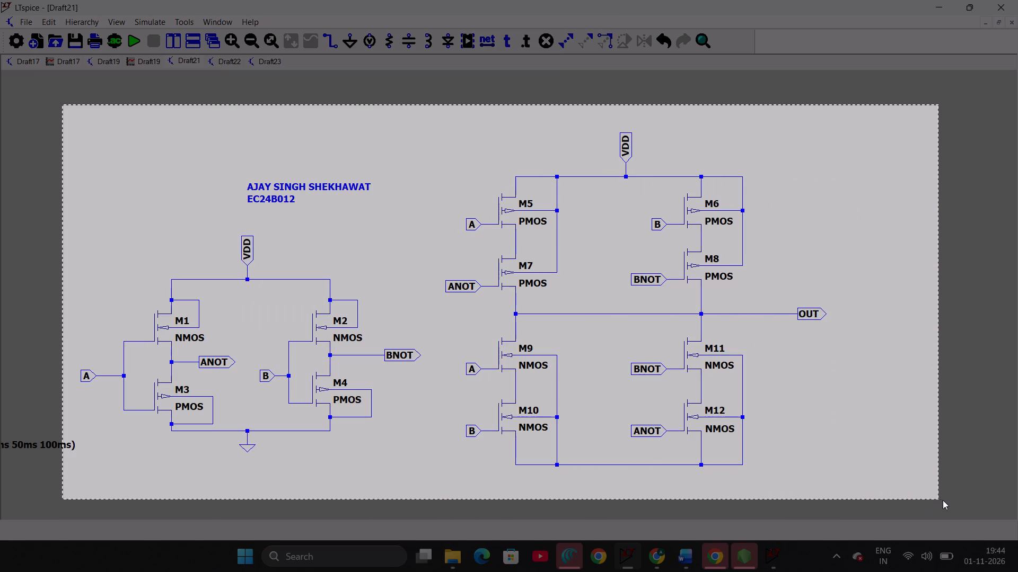
pyautogui.moveTo(943, 500); pyautogui.dragTo(944, 507)
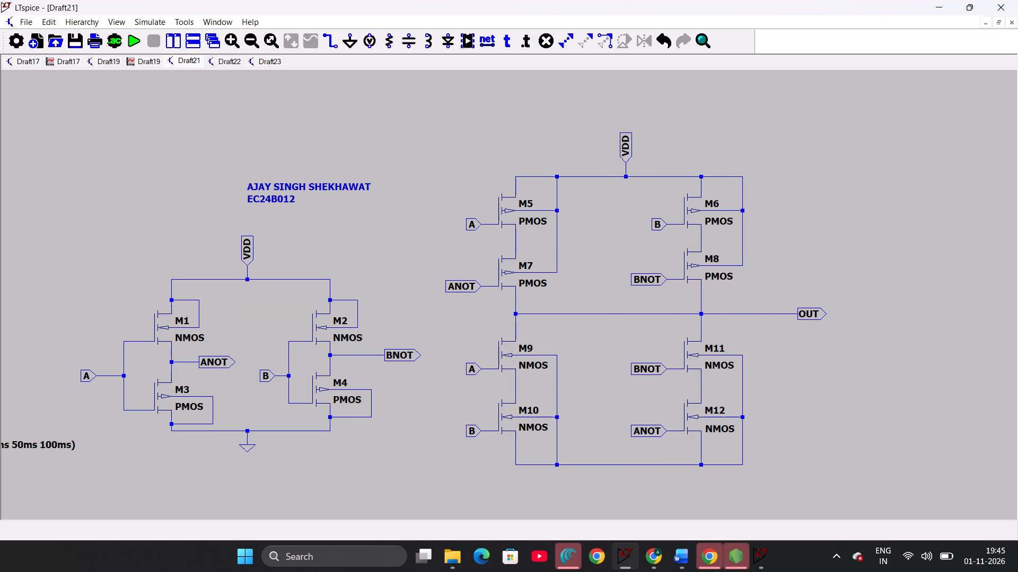
# In the Word report, replace the XOR gate picture above the Fig. 4 caption with the captured XOR schematic.
pyautogui.click(684, 561)
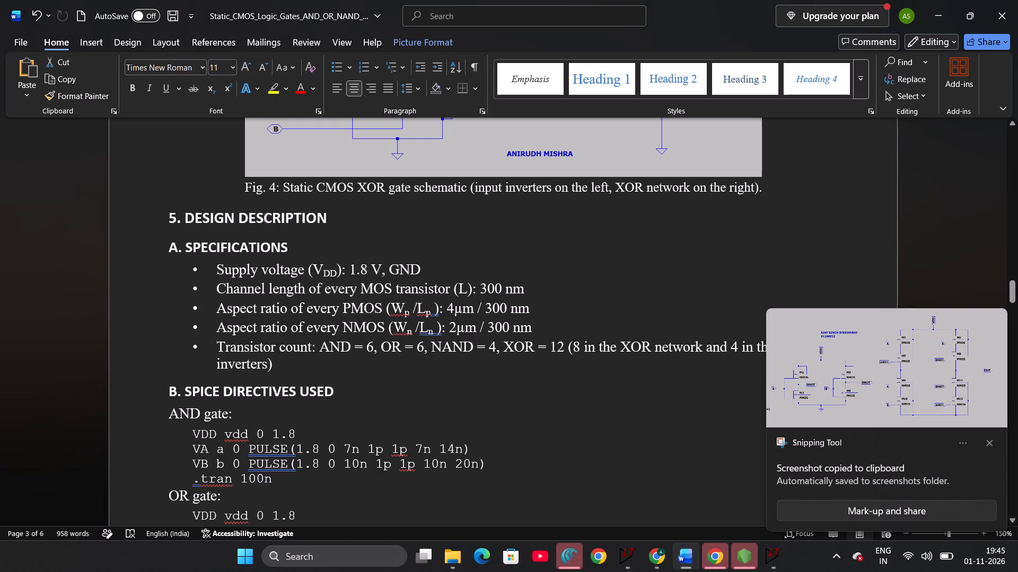
pyautogui.scroll(3, 542, 320)
pyautogui.click(436, 350)
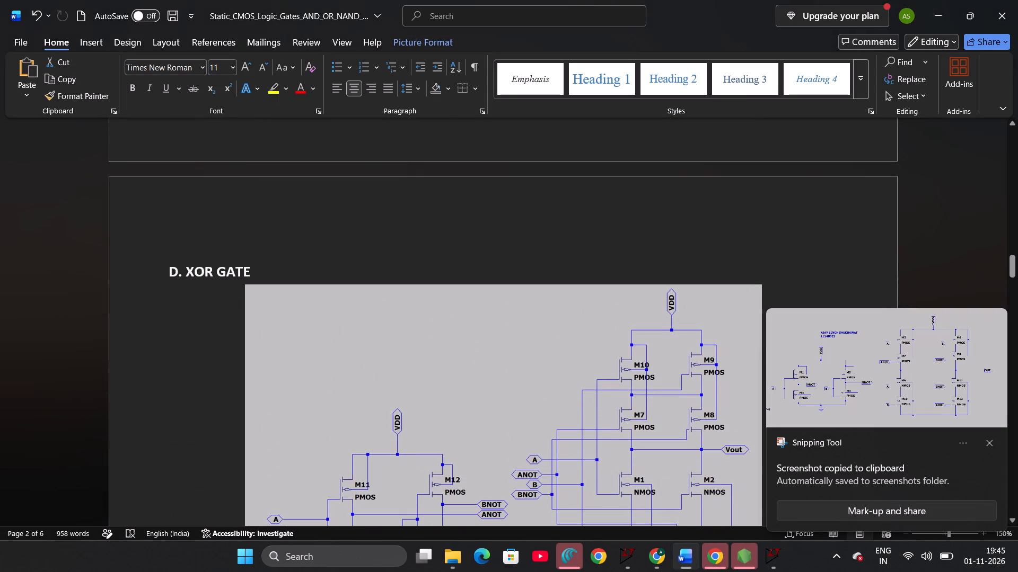
pyautogui.scroll(-1, 533, 350)
pyautogui.click(787, 269)
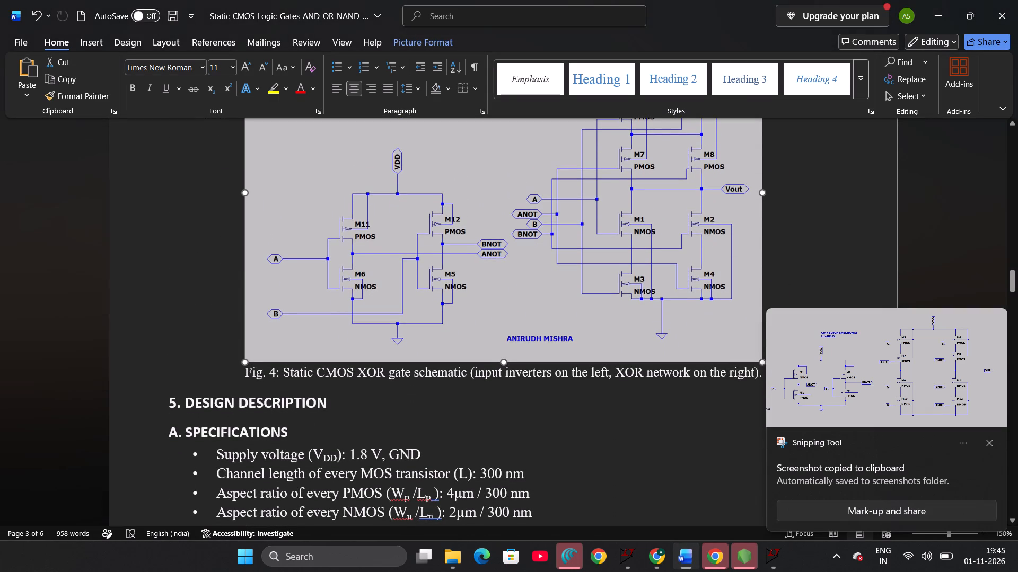
pyautogui.press('BackSpace')
pyautogui.press('BackSpace')
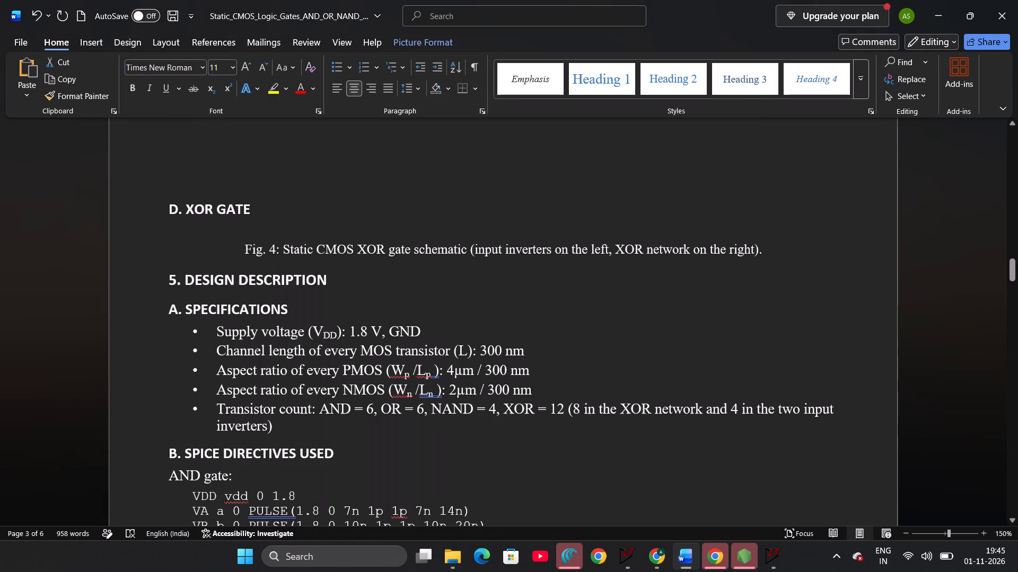
pyautogui.hotkey('ctrl', 'v')
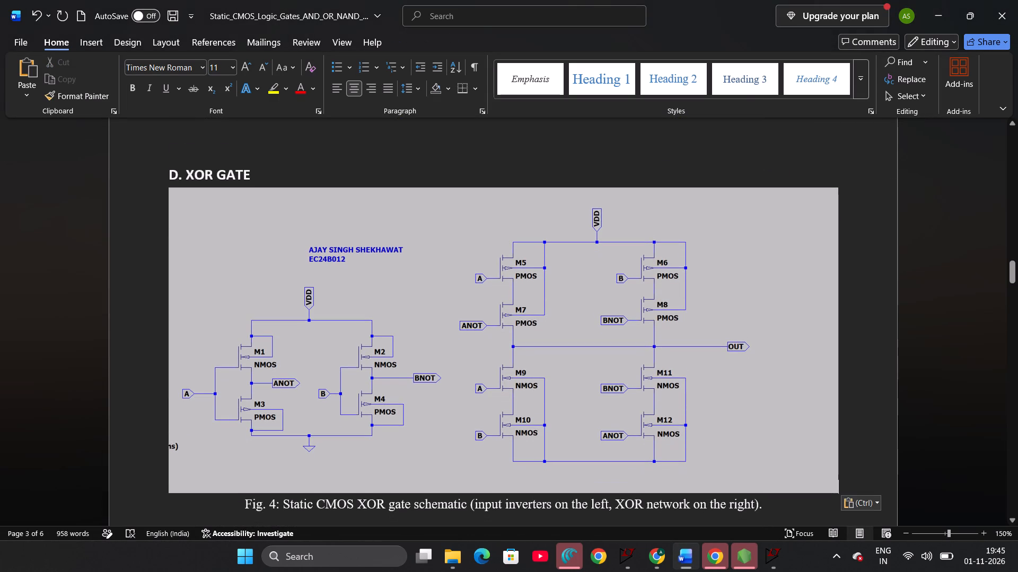
# Stretch the new XOR schematic picture above Fig. 4 slightly taller, keeping its full text-column width.
pyautogui.scroll(-1, 787, 275)
pyautogui.click(450, 376)
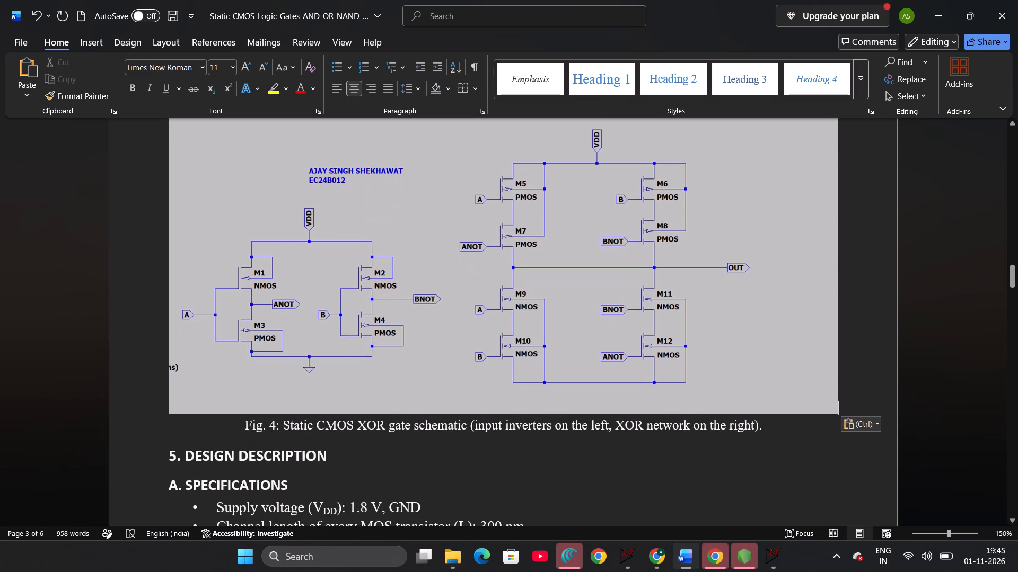
pyautogui.moveTo(503, 411); pyautogui.dragTo(507, 451)
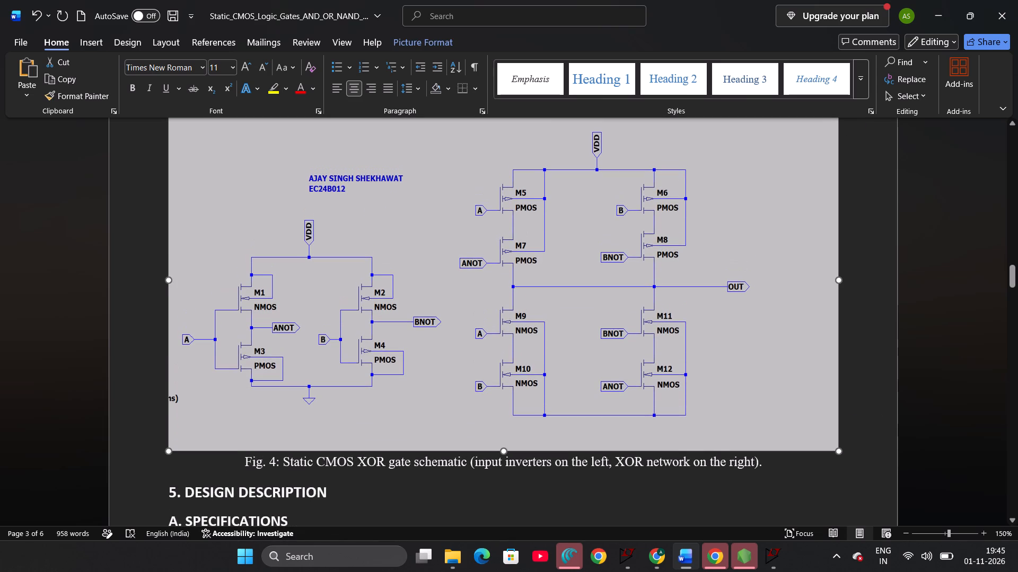
pyautogui.moveTo(507, 451); pyautogui.dragTo(507, 455)
# Look over the Fig. 4 XOR schematic, the design description below it and the NAND figure on the preceding page.
pyautogui.scroll(-1, 507, 455)
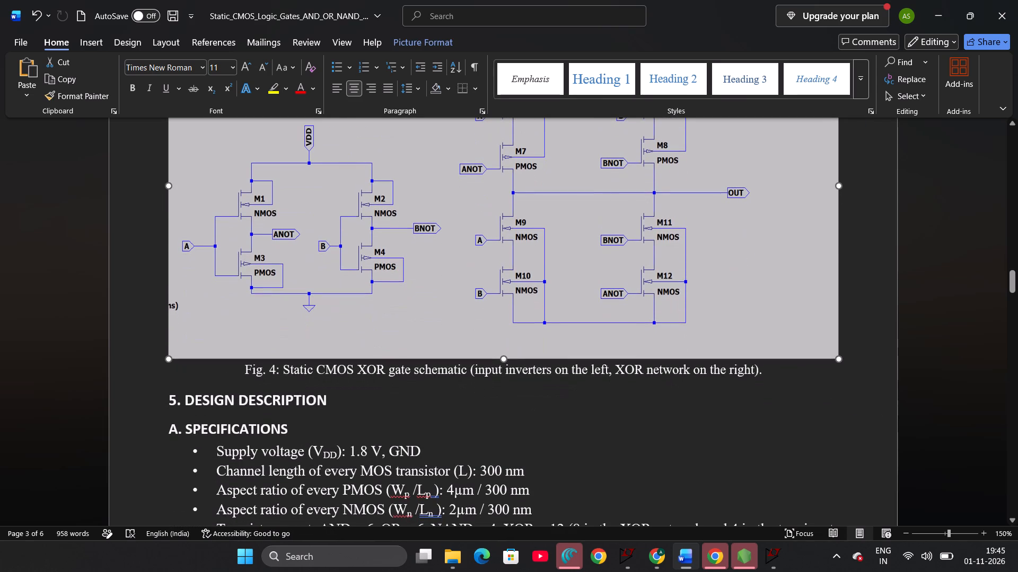
pyautogui.click(160, 380)
pyautogui.scroll(-1, 160, 380)
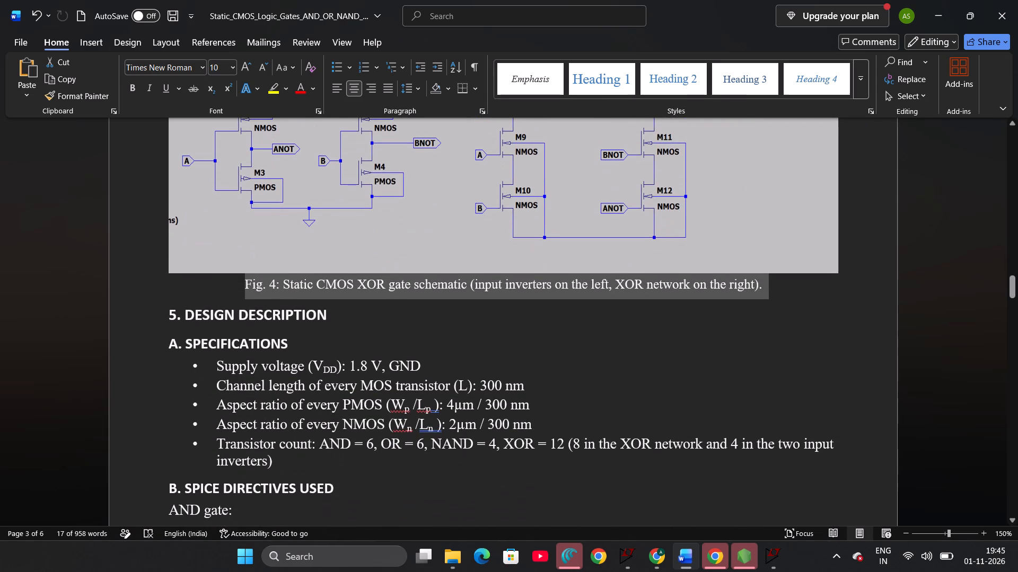
pyautogui.click(560, 303)
pyautogui.scroll(1, 560, 303)
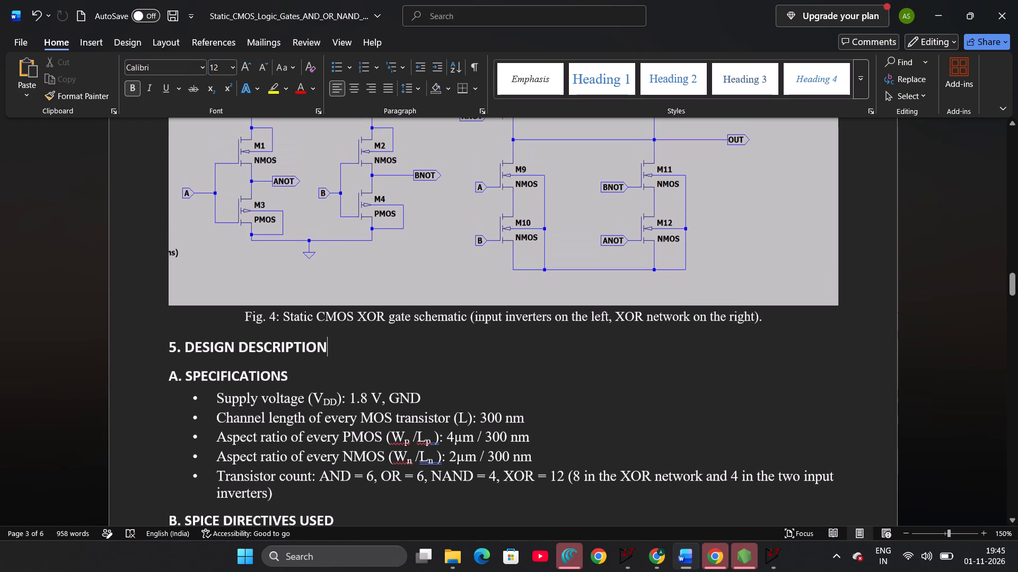
pyautogui.scroll(1, 560, 303)
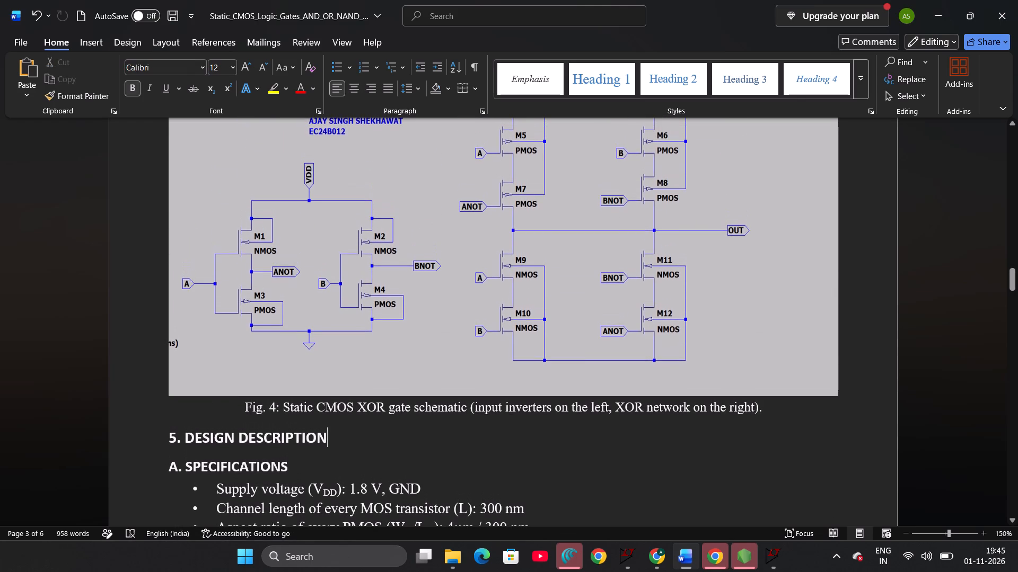
pyautogui.scroll(5, 400, 409)
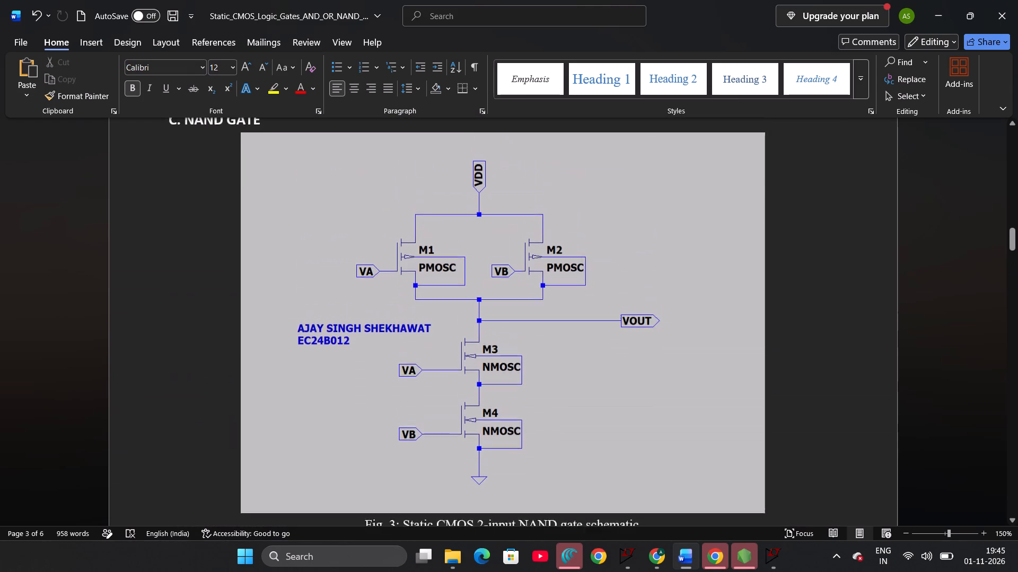
# Review the report's NAND, OR and AND schematics, then the components, aim and title sections at the beginning.
pyautogui.hscroll(1, 400, 409)
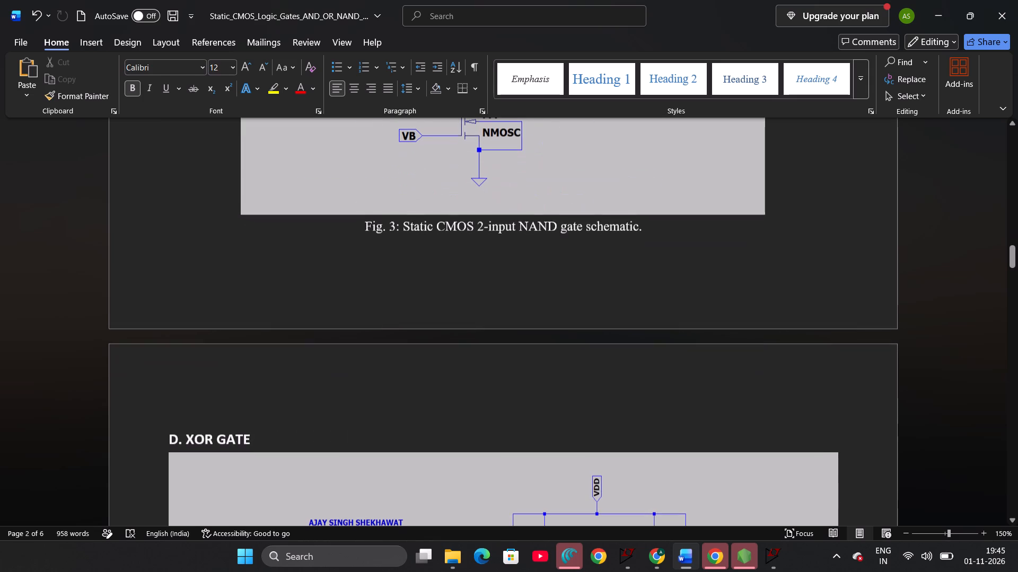
pyautogui.hscroll(1, 400, 409)
pyautogui.scroll(1, 400, 409)
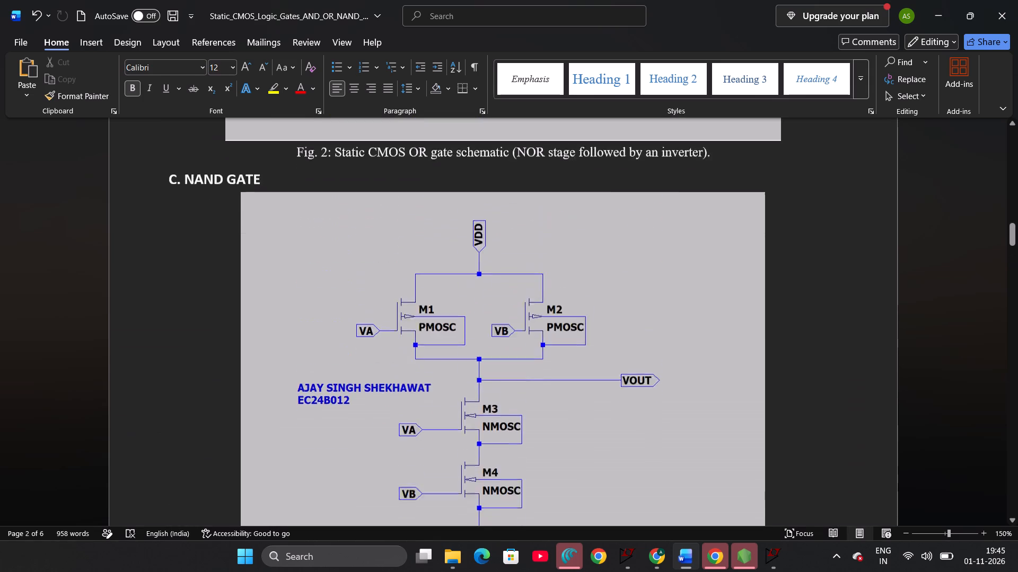
pyautogui.scroll(4, 400, 409)
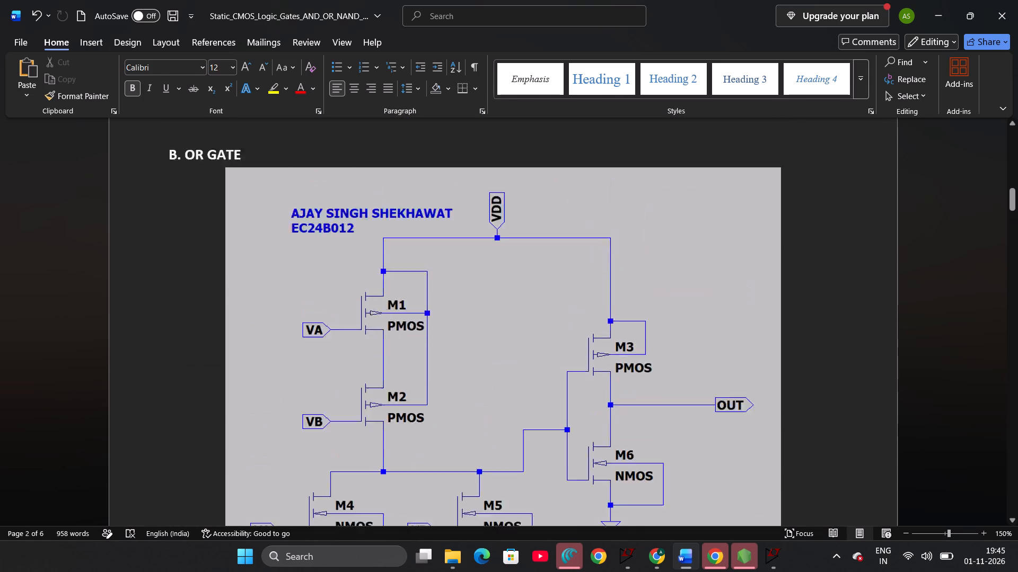
pyautogui.scroll(4, 400, 409)
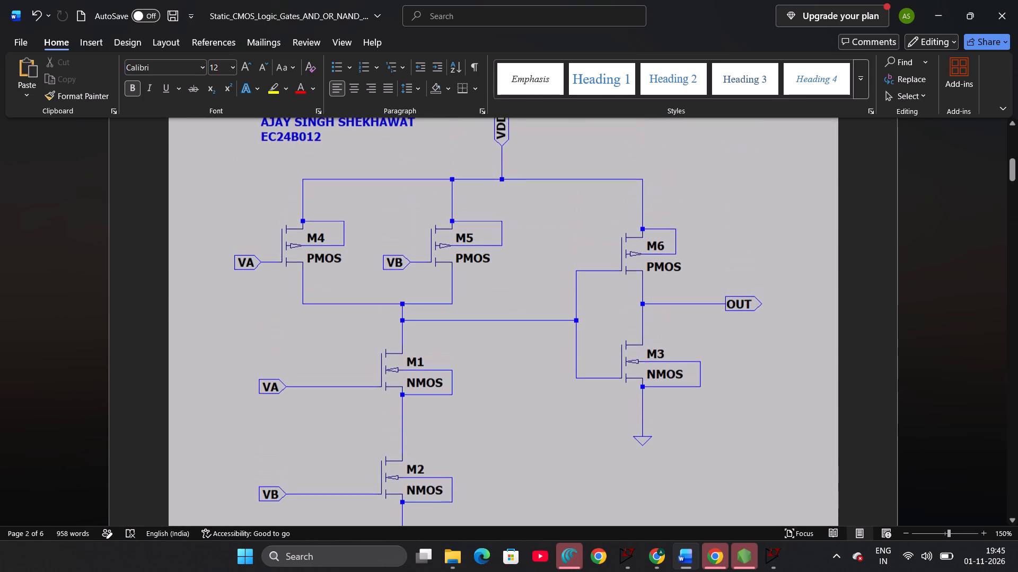
pyautogui.scroll(1, 400, 409)
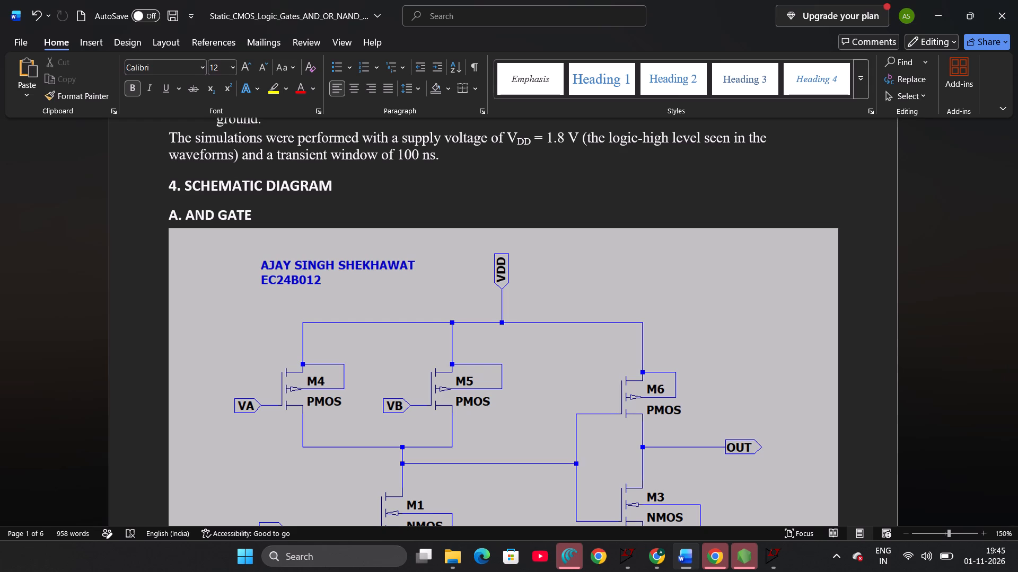
pyautogui.scroll(1, 400, 409)
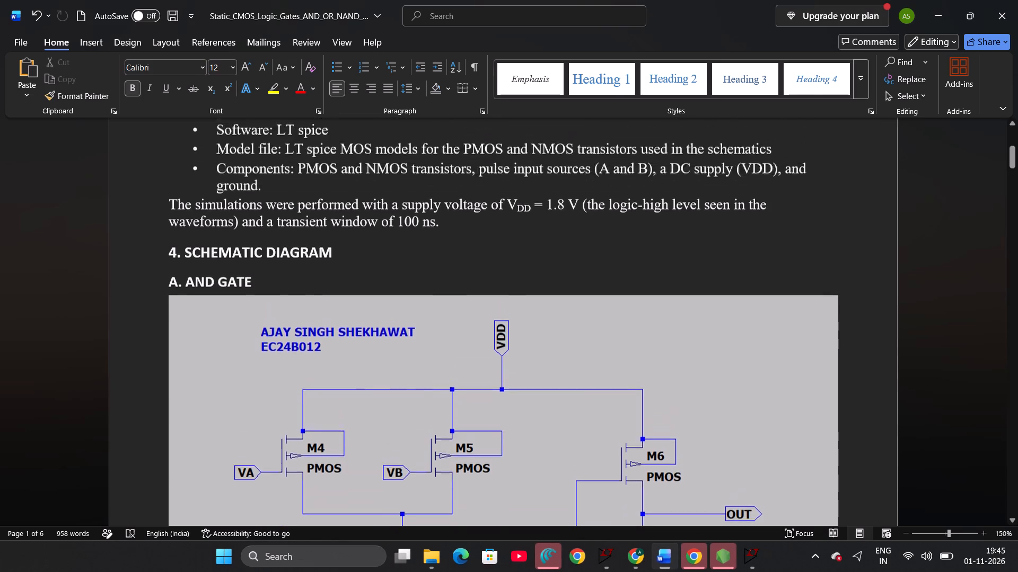
pyautogui.scroll(2, 400, 409)
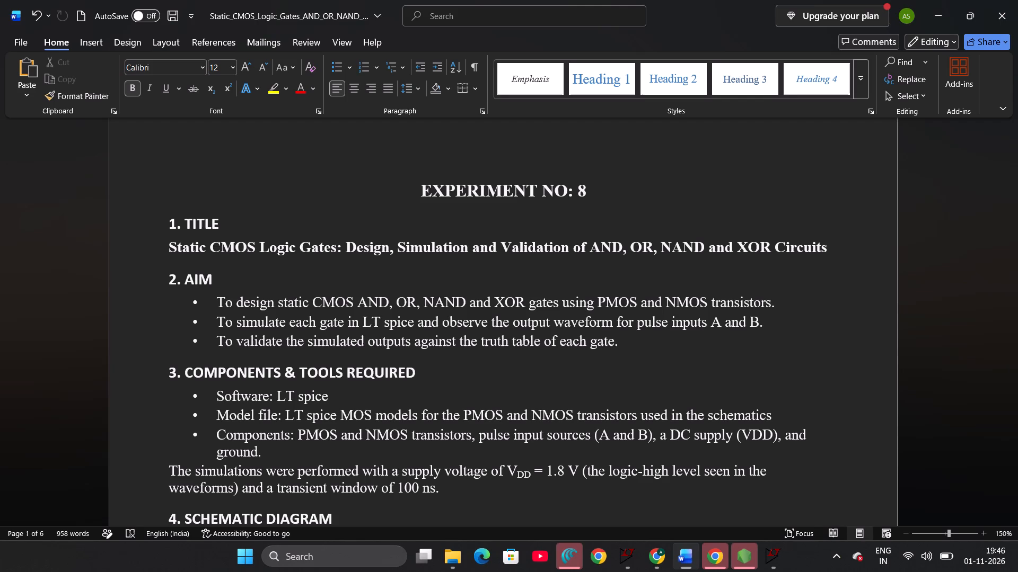
# In the Specifications list of the Design Description, set the supply voltage VDD to 2 V.
pyautogui.scroll(-2, 400, 409)
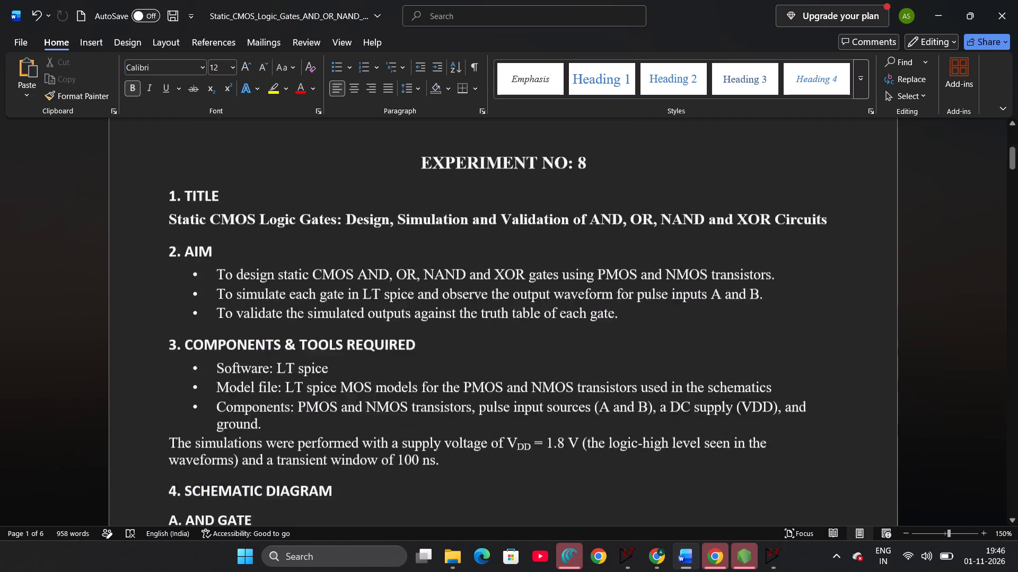
pyautogui.scroll(-6, 400, 409)
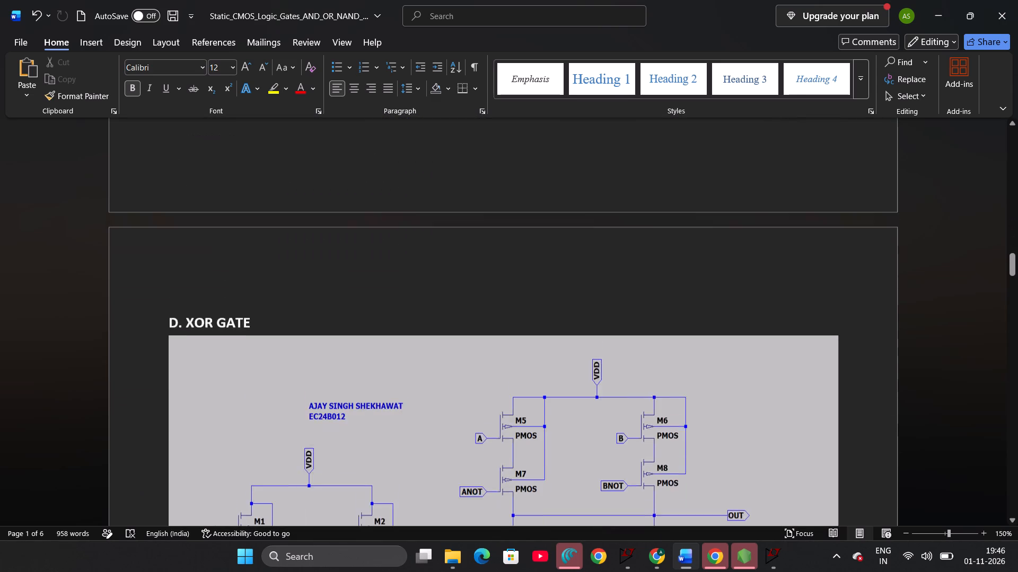
pyautogui.scroll(-2, 400, 409)
pyautogui.scroll(1, 400, 409)
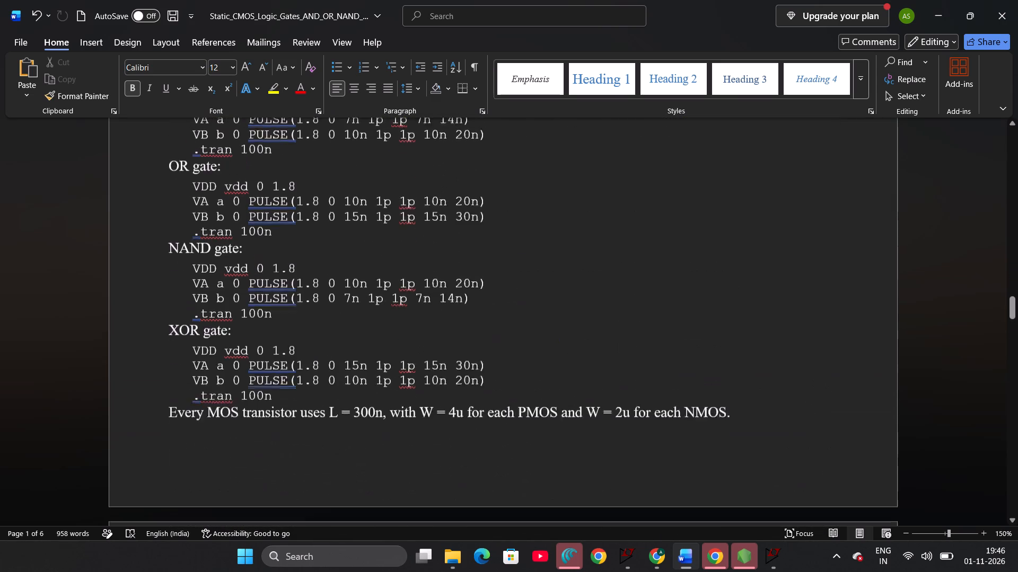
pyautogui.scroll(2, 400, 409)
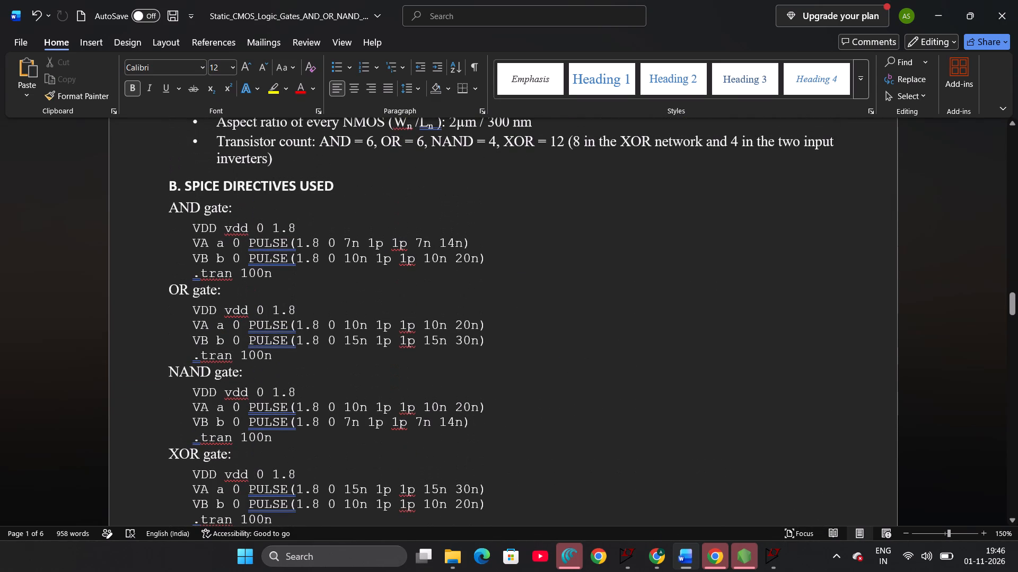
pyautogui.scroll(1, 400, 409)
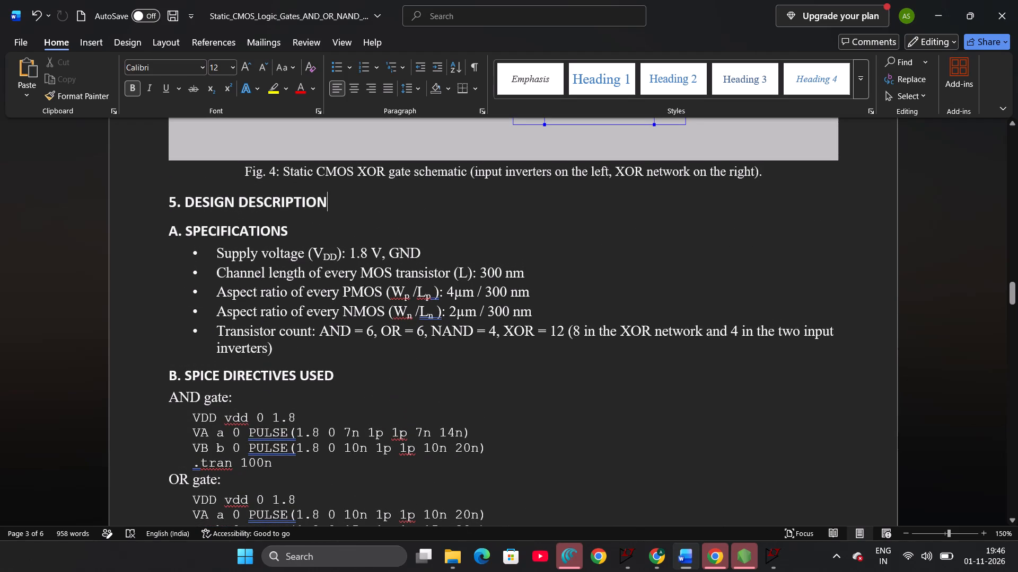
pyautogui.click(309, 418)
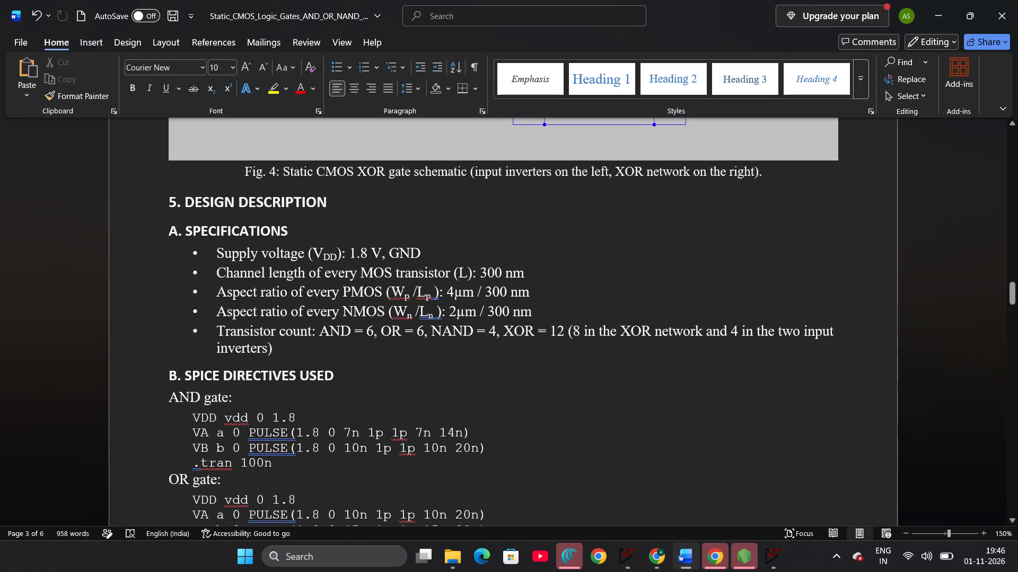
pyautogui.moveTo(252, 417); pyautogui.dragTo(253, 418)
pyautogui.moveTo(253, 418); pyautogui.dragTo(295, 418)
pyautogui.click(295, 418)
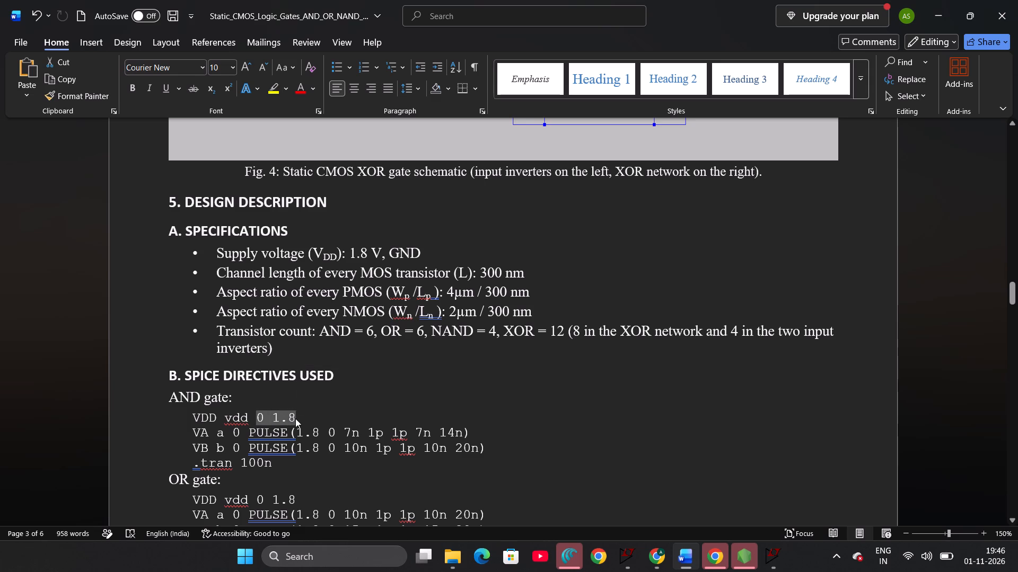
pyautogui.click(367, 254)
pyautogui.press('BackSpace')
pyautogui.press('BackSpace')
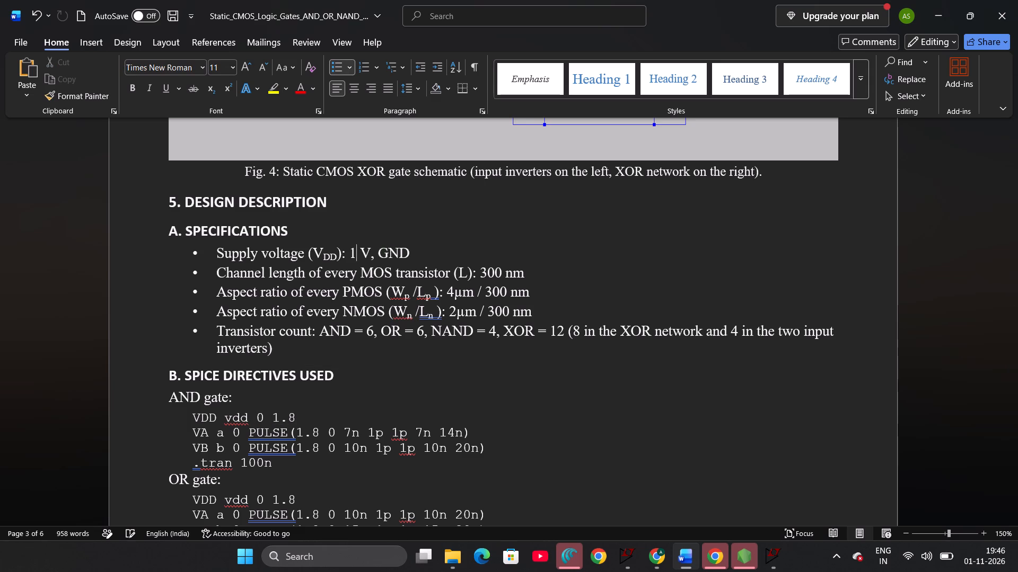
pyautogui.press('BackSpace')
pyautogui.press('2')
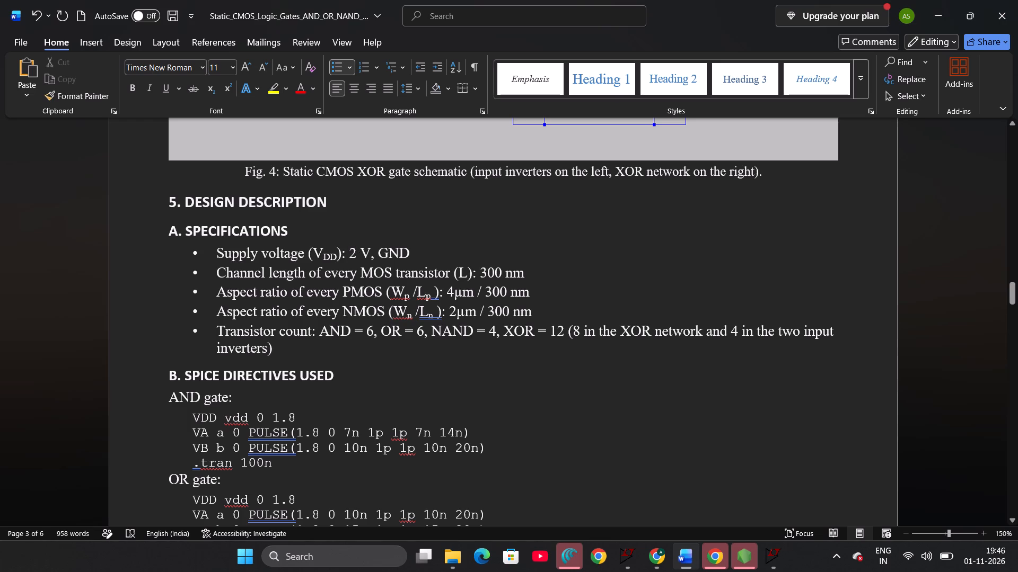
# In the Specifications list, set the channel width in the aspect ratios to 8 µm for PMOS and 4 µm for NMOS.
pyautogui.moveTo(309, 289); pyautogui.dragTo(367, 296)
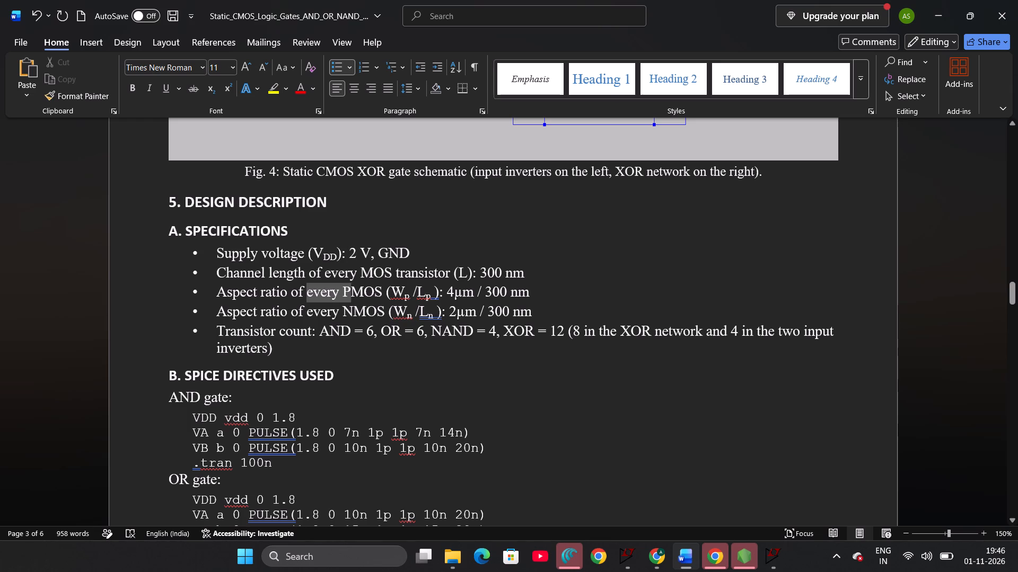
pyautogui.moveTo(367, 296); pyautogui.dragTo(525, 312)
pyautogui.click(525, 312)
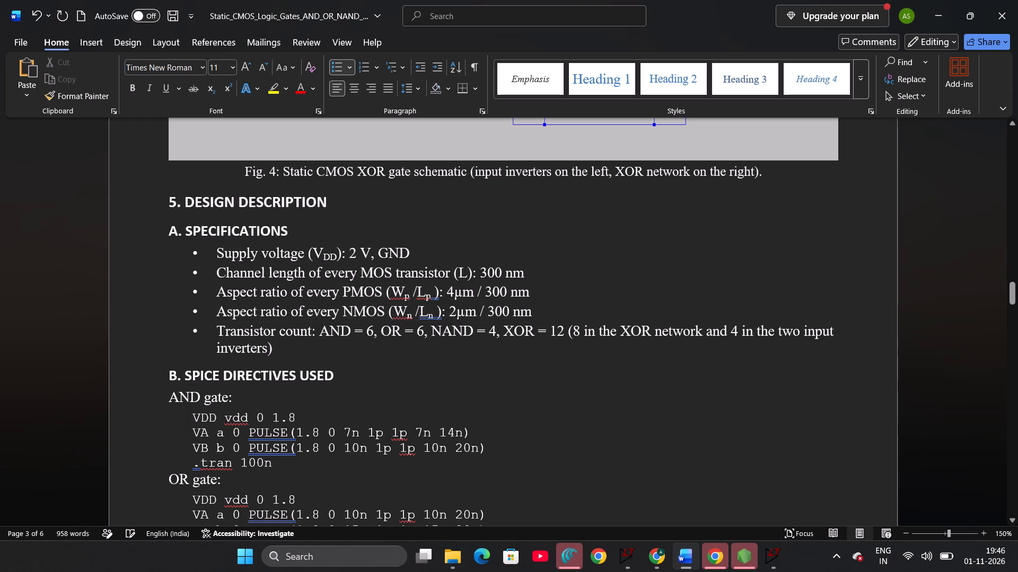
pyautogui.click(452, 294)
pyautogui.press('BackSpace')
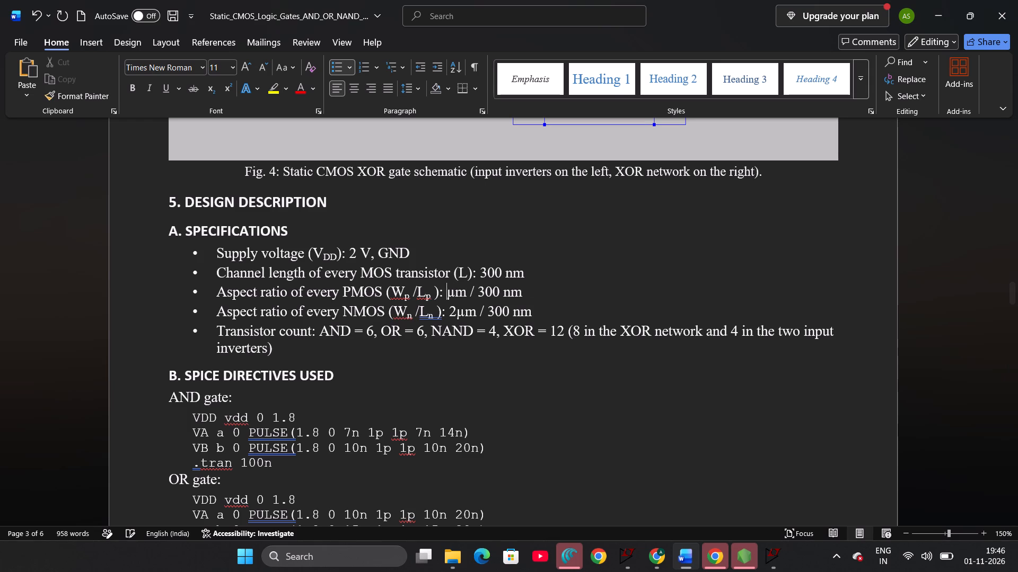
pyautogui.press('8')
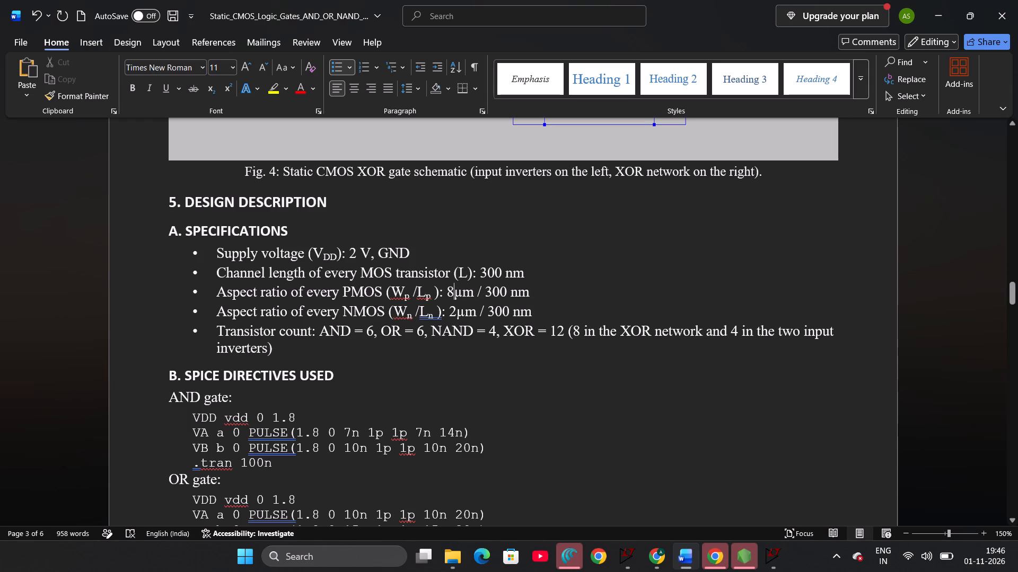
pyautogui.click(458, 304)
pyautogui.press('BackSpace')
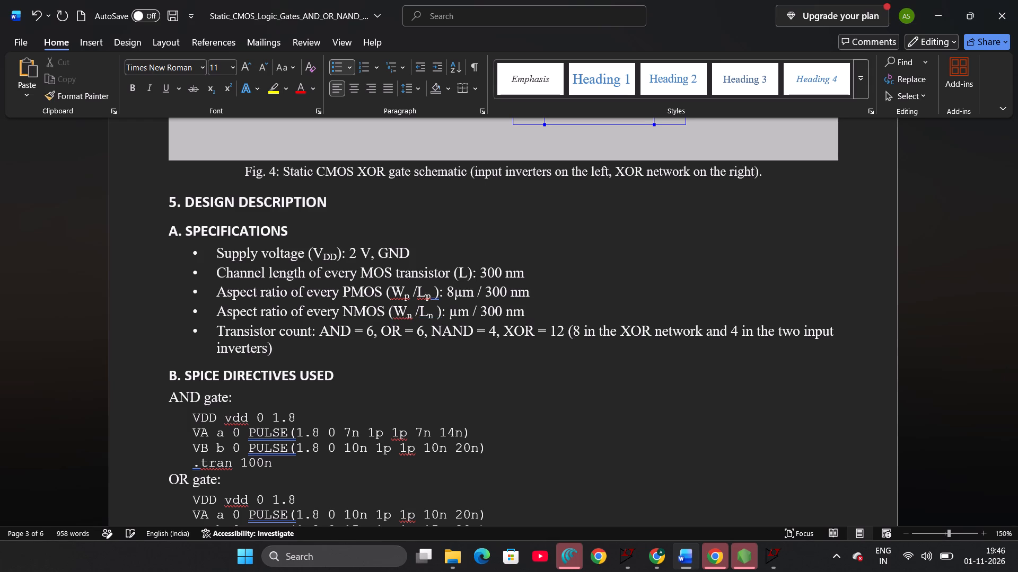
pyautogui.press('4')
# Set the channel length to 200 nm in the Specifications list's transistor length, PMOS aspect ratio and NMOS aspect ratio entries.
pyautogui.scroll(-1, 458, 304)
pyautogui.scroll(1, 497, 248)
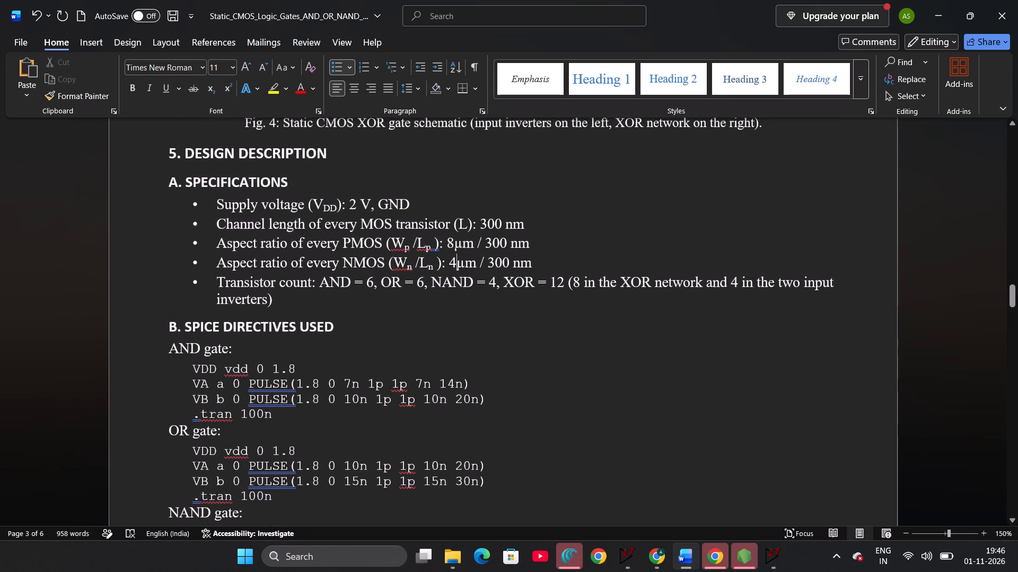
pyautogui.moveTo(479, 219); pyautogui.dragTo(487, 222)
pyautogui.click(487, 222)
pyautogui.press('BackSpace')
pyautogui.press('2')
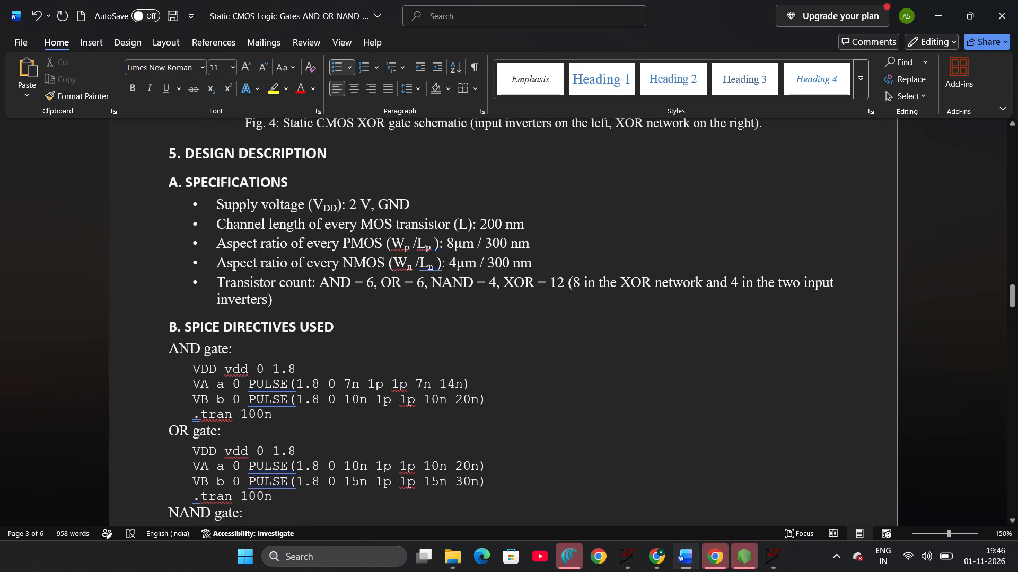
pyautogui.click(488, 247)
pyautogui.click(493, 244)
pyautogui.press('BackSpace')
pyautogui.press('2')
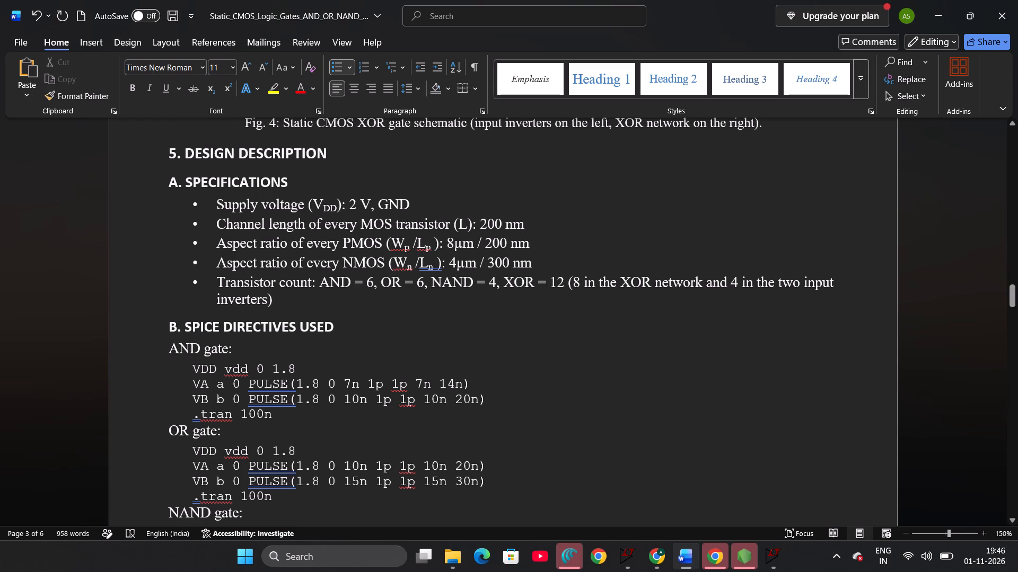
pyautogui.click(493, 269)
pyautogui.press('BackSpace')
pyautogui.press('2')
# Set the VDD source value to 2 in the AND gate's SPICE directives.
pyautogui.scroll(-1, 493, 269)
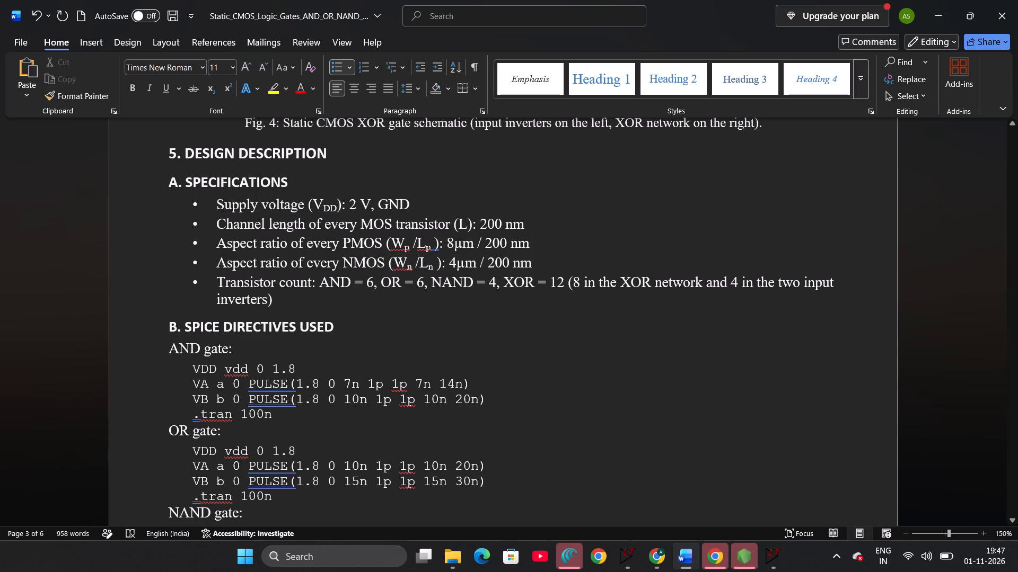
pyautogui.scroll(-1, 493, 269)
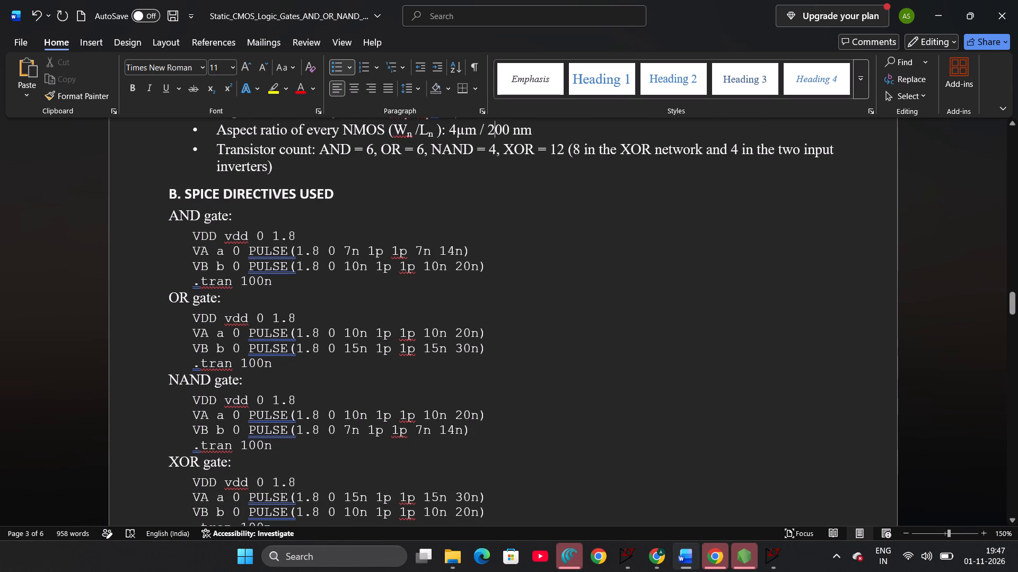
pyautogui.click(299, 233)
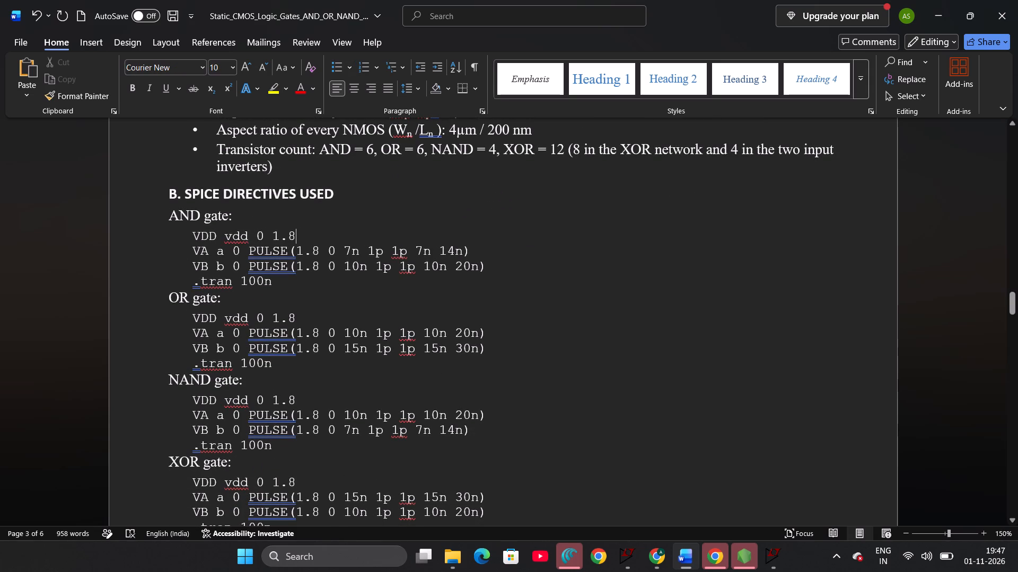
pyautogui.press('BackSpace')
pyautogui.press('BackSpace')
pyautogui.press('BackSpace')
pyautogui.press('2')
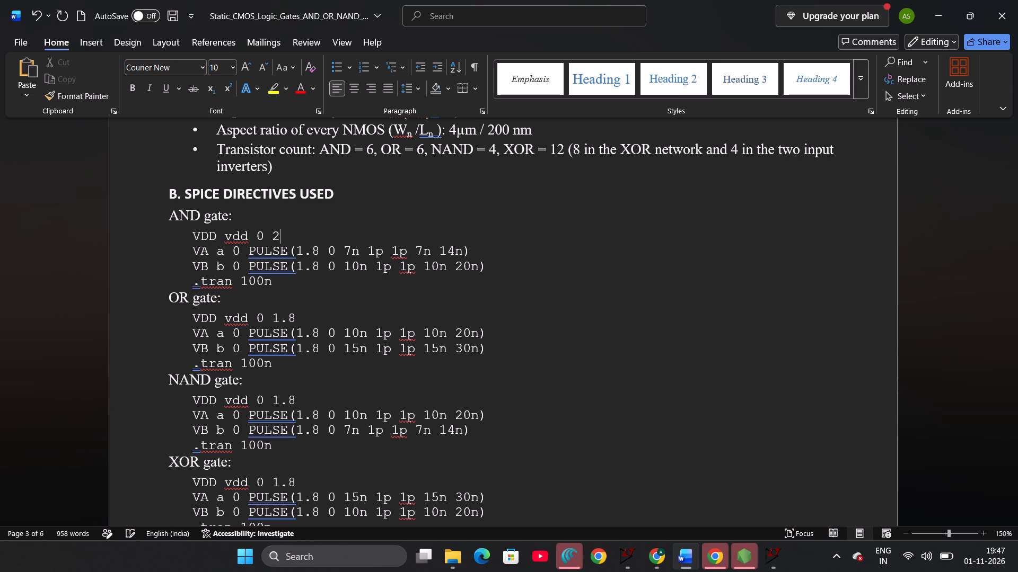
# Set the first PULSE voltage to 2 for both VA and VB in the AND gate's SPICE directives.
pyautogui.click(319, 253)
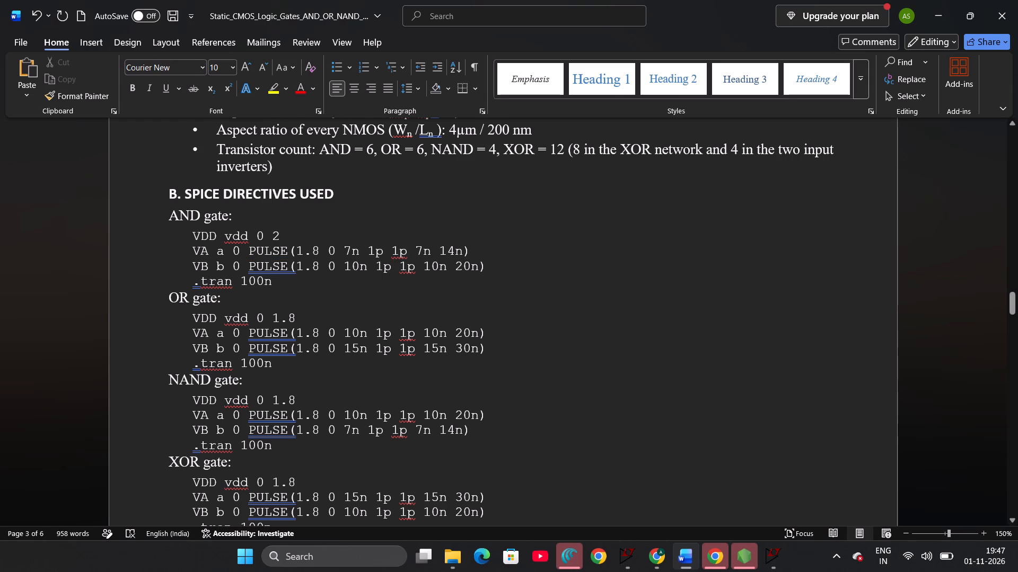
pyautogui.press('BackSpace')
pyautogui.press('BackSpace')
pyautogui.press('BackSpace')
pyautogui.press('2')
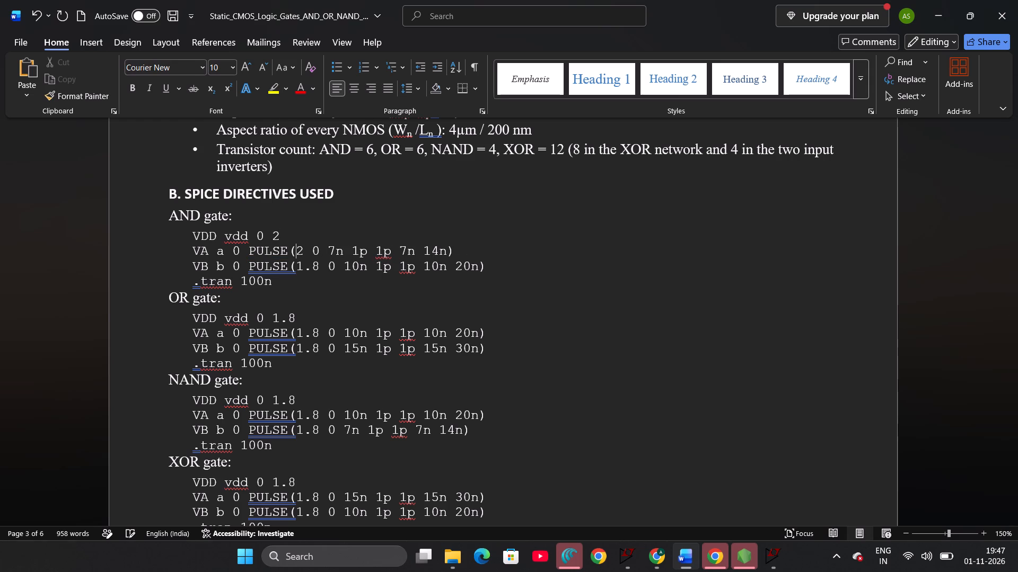
pyautogui.click(319, 266)
pyautogui.press('BackSpace')
pyautogui.press('BackSpace')
pyautogui.press('BackSpace')
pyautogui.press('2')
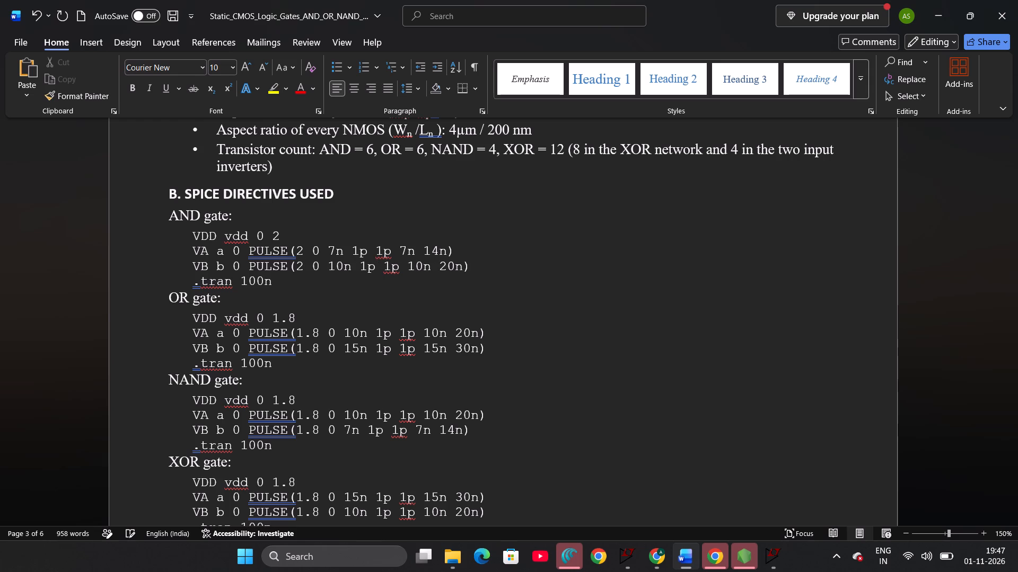
# Set the first PULSE voltage to 2 for both VA and VB in the OR gate's SPICE directives.
pyautogui.scroll(-1, 319, 266)
pyautogui.click(318, 308)
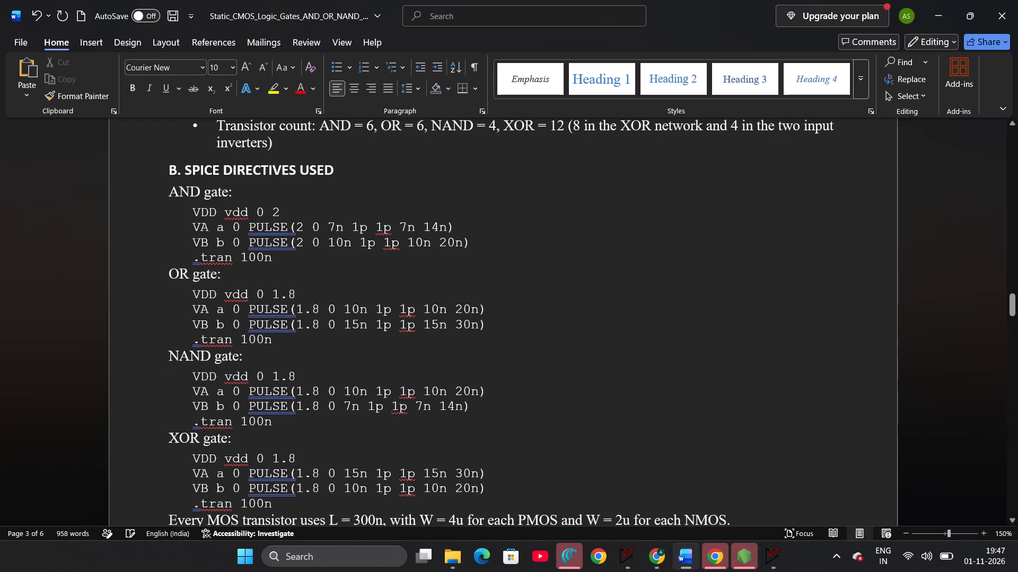
pyautogui.press('BackSpace')
pyautogui.press('BackSpace')
pyautogui.press('BackSpace')
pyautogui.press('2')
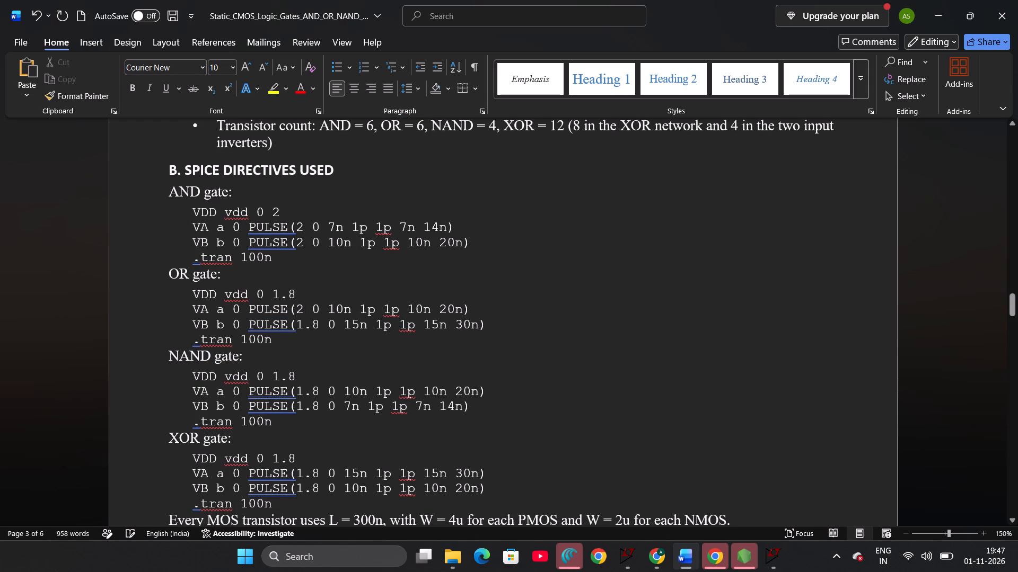
pyautogui.click(319, 326)
pyautogui.press('BackSpace')
pyautogui.press('BackSpace')
pyautogui.press('BackSpace')
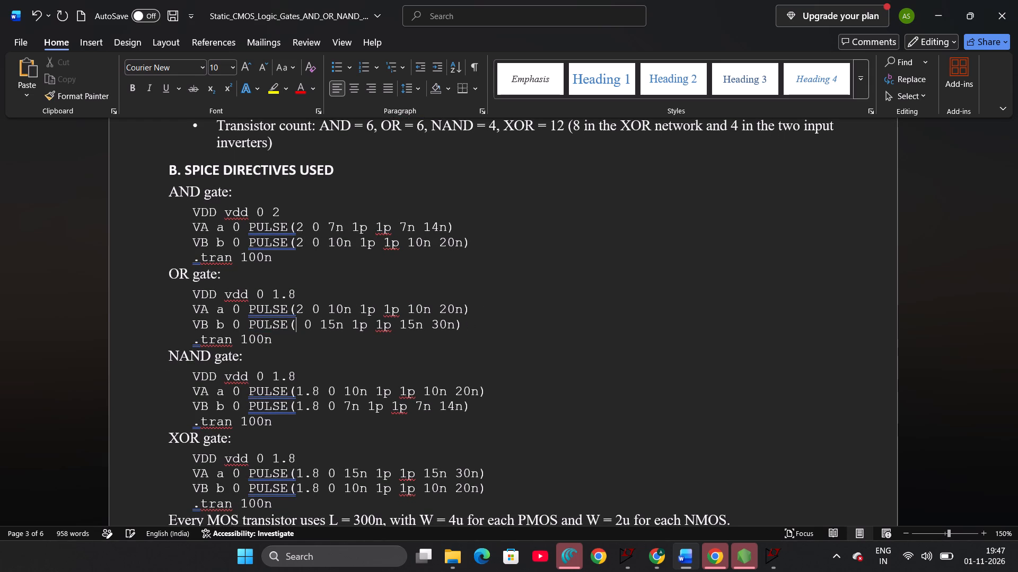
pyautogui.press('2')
# Set the first PULSE voltage to 2 for both VA and VB in the NAND gate's SPICE directives.
pyautogui.scroll(-1, 324, 318)
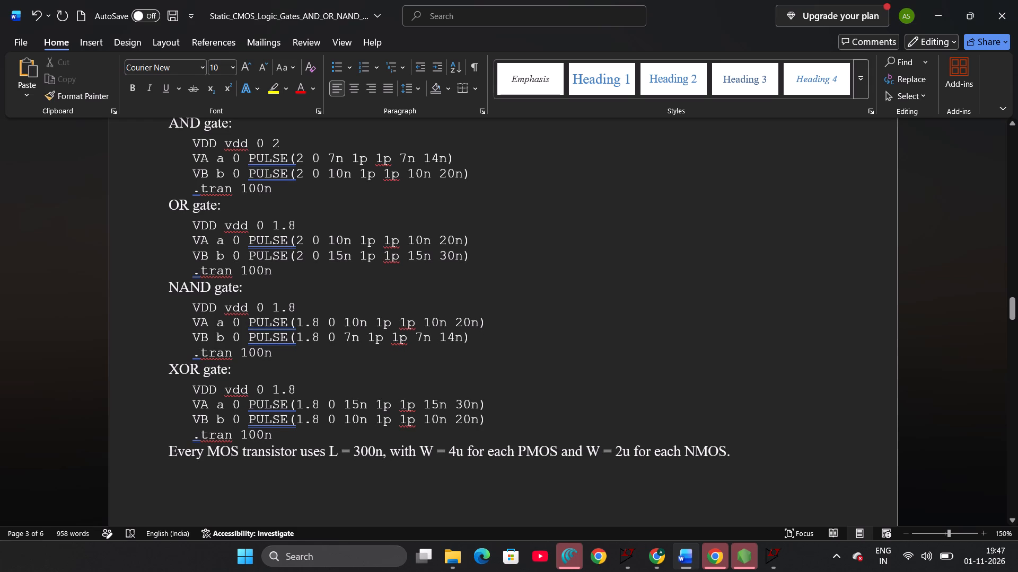
pyautogui.click(319, 323)
pyautogui.press('BackSpace')
pyautogui.press('BackSpace')
pyautogui.press('BackSpace')
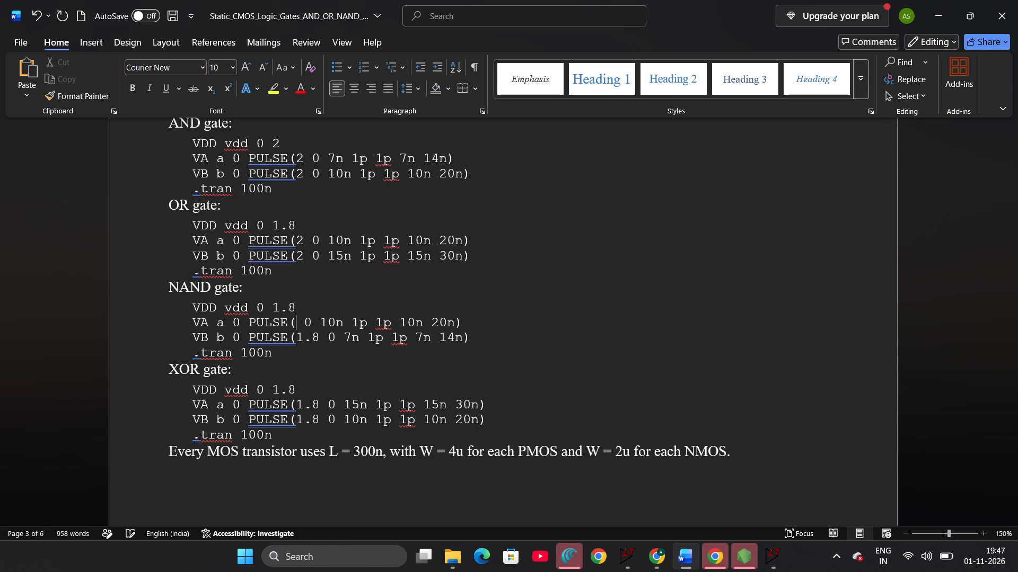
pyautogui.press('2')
pyautogui.click(318, 339)
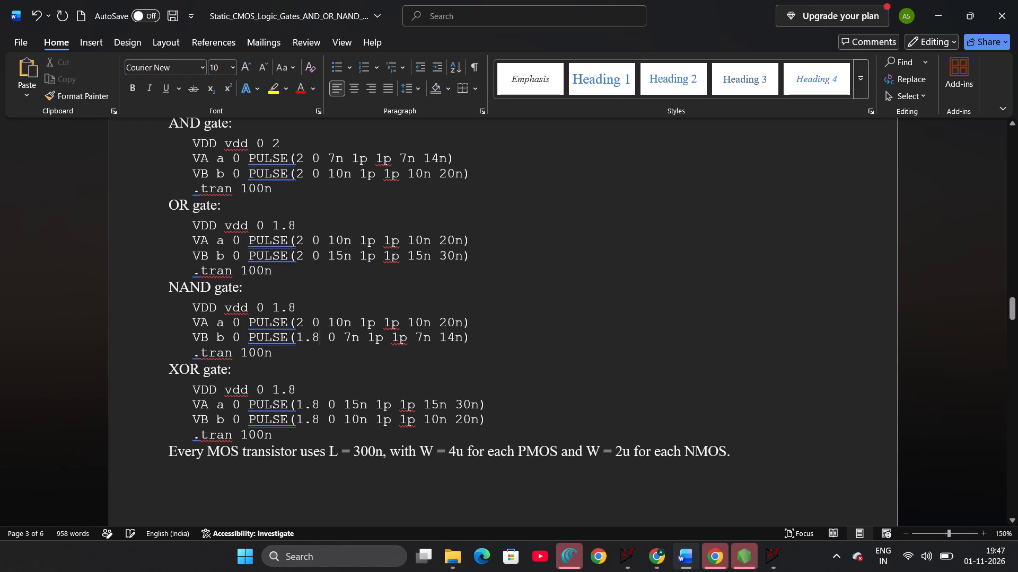
pyautogui.press('BackSpace')
pyautogui.press('BackSpace')
pyautogui.press('BackSpace')
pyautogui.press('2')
# Set the first PULSE voltage to 2 for both VA and VB in the XOR gate's SPICE directives.
pyautogui.scroll(-1, 318, 339)
pyautogui.click(319, 316)
pyautogui.press('BackSpace')
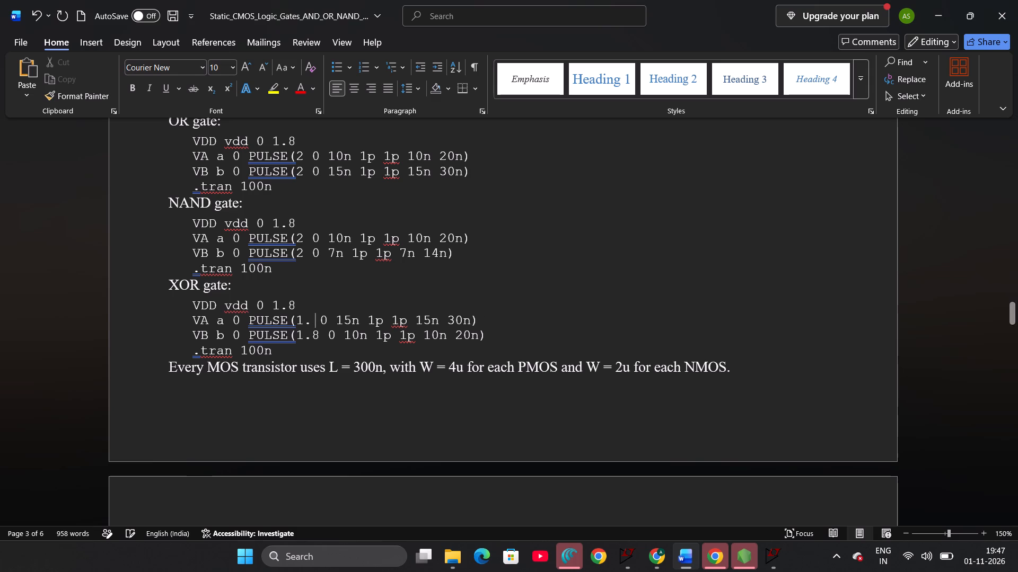
pyautogui.press('BackSpace')
pyautogui.press('BackSpace')
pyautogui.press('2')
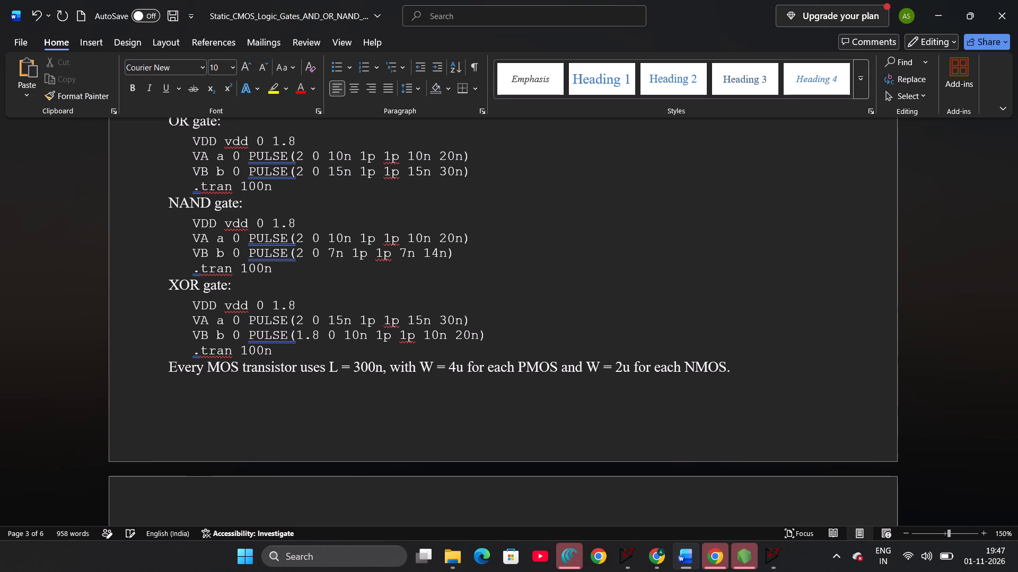
pyautogui.click(319, 333)
pyautogui.press('BackSpace')
pyautogui.press('BackSpace')
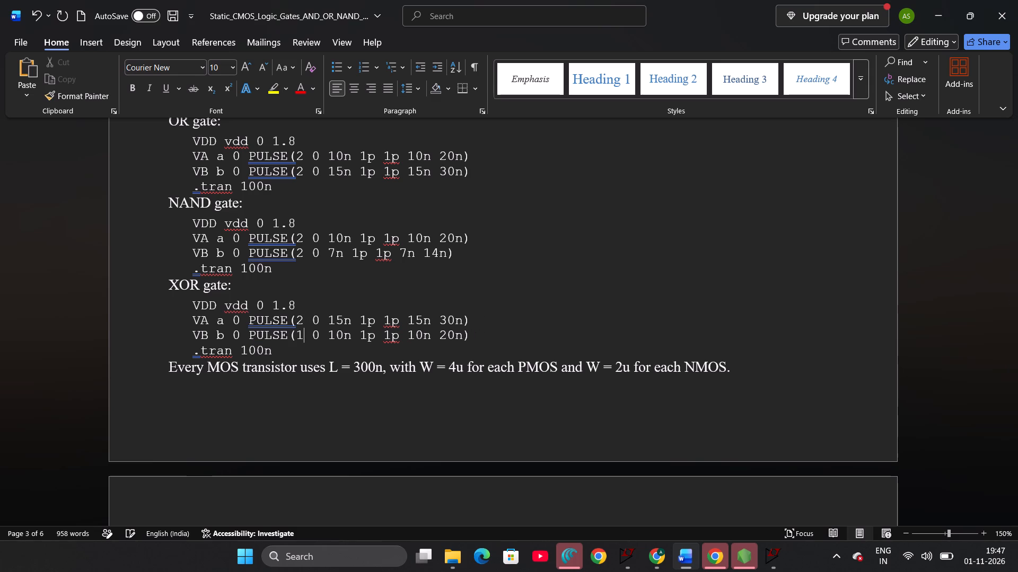
pyautogui.press('BackSpace')
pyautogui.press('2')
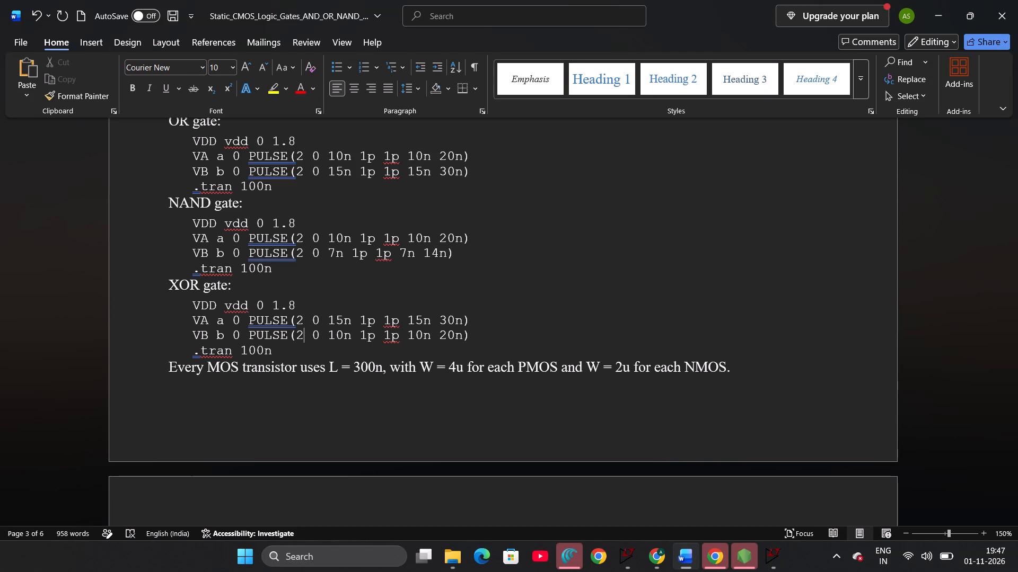
# Review the rest of the report, from the truth table and simulation waveforms to the logic expressions and the conclusion.
pyautogui.scroll(-4, 320, 331)
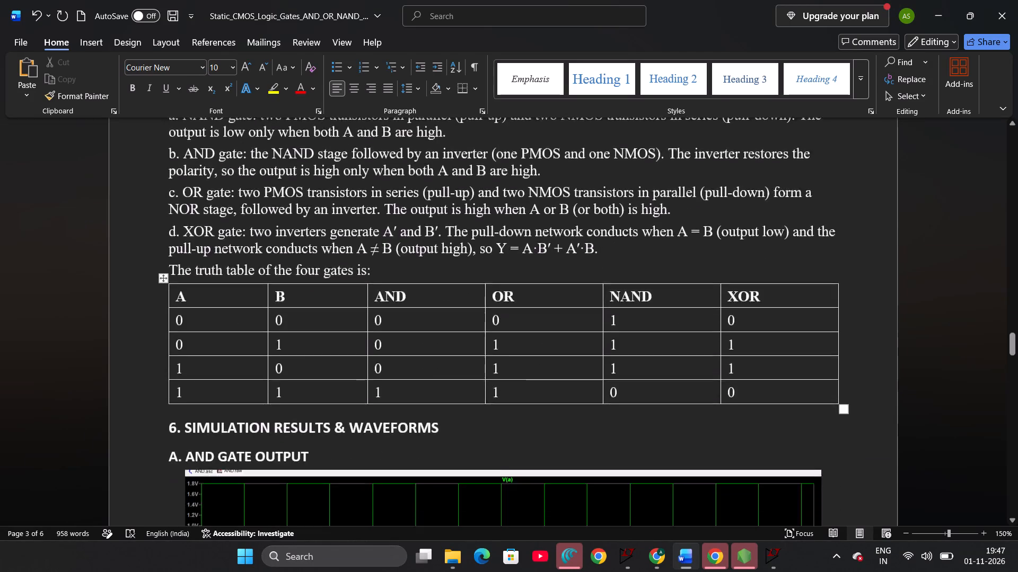
pyautogui.scroll(-3, 320, 331)
pyautogui.scroll(2, 320, 331)
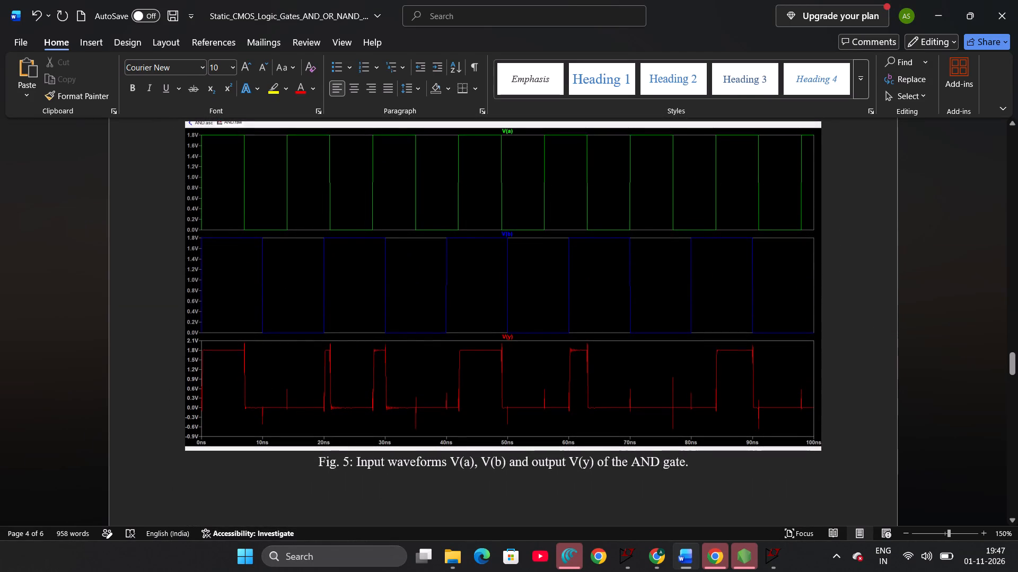
pyautogui.scroll(1, 320, 331)
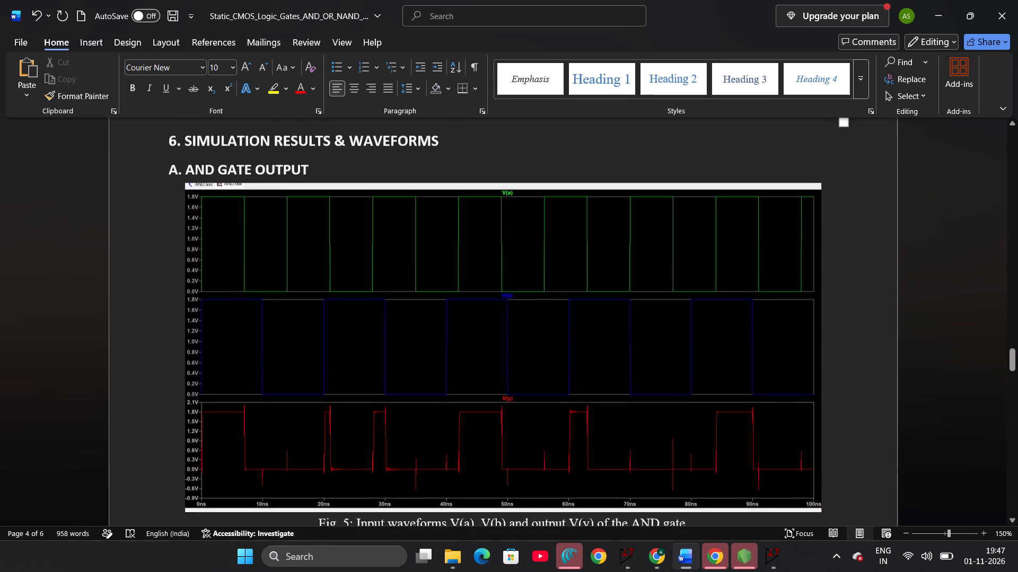
pyautogui.scroll(1, 320, 331)
pyautogui.scroll(-1, 320, 331)
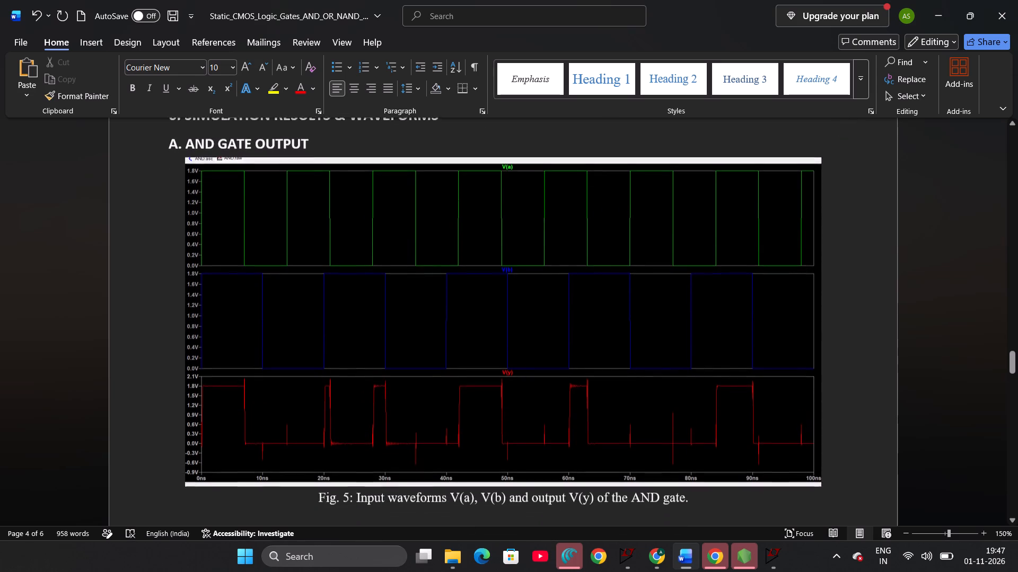
pyautogui.scroll(-3, 320, 331)
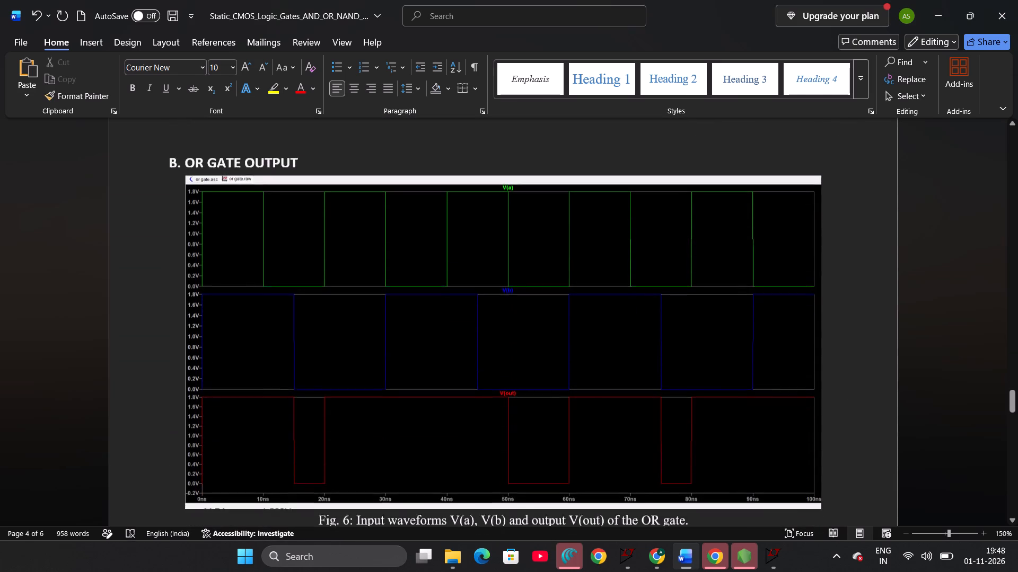
pyautogui.scroll(-5, 320, 331)
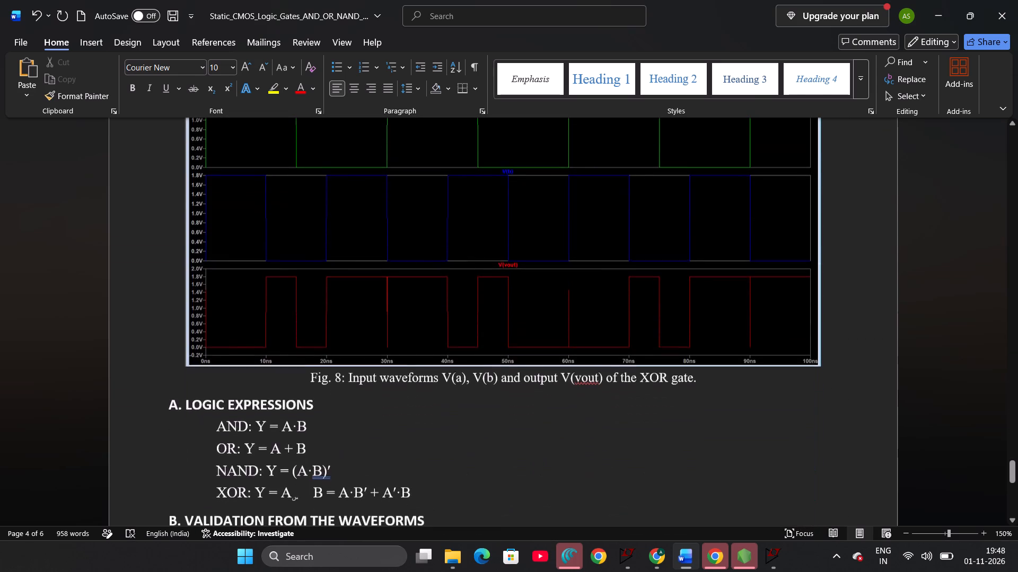
pyautogui.scroll(-3, 320, 331)
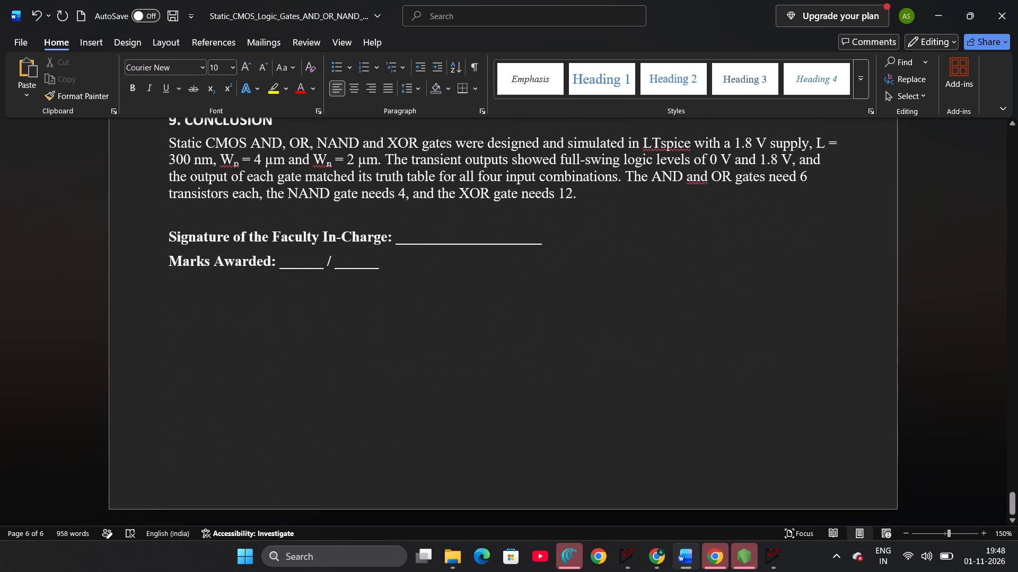
pyautogui.scroll(-1, 320, 331)
pyautogui.scroll(2, 320, 331)
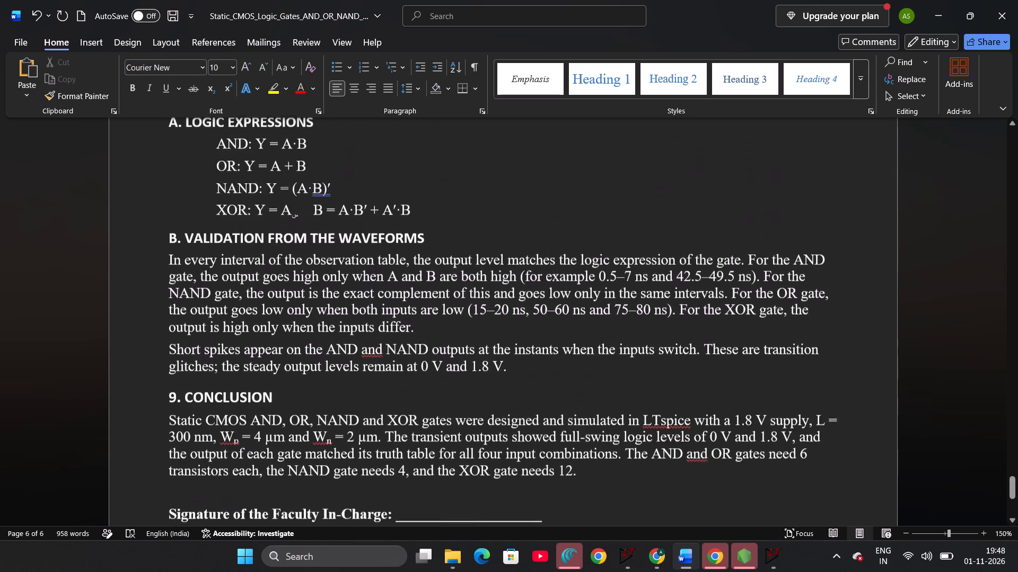
pyautogui.scroll(1, 320, 331)
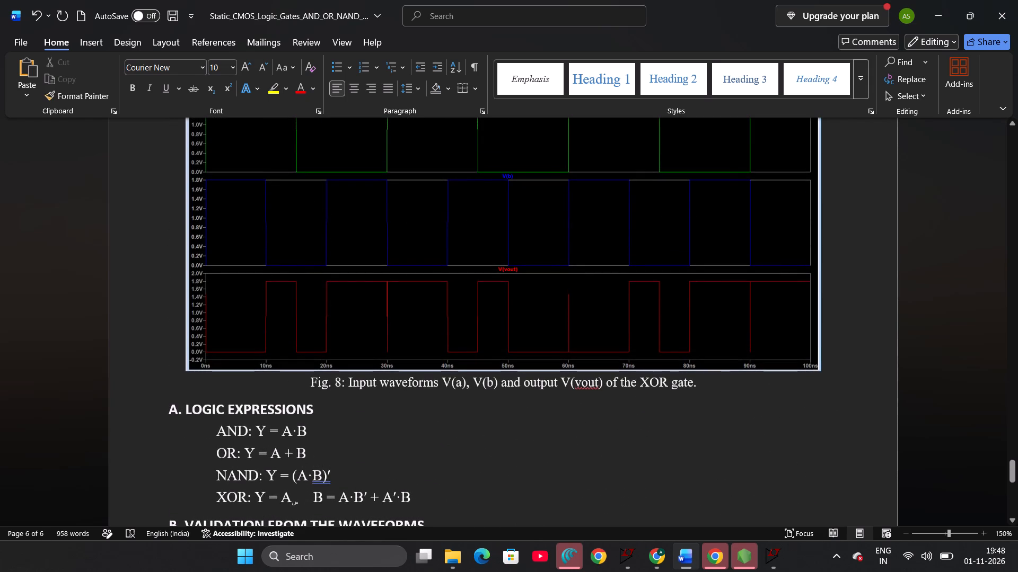
pyautogui.moveTo(253, 432); pyautogui.dragTo(360, 495)
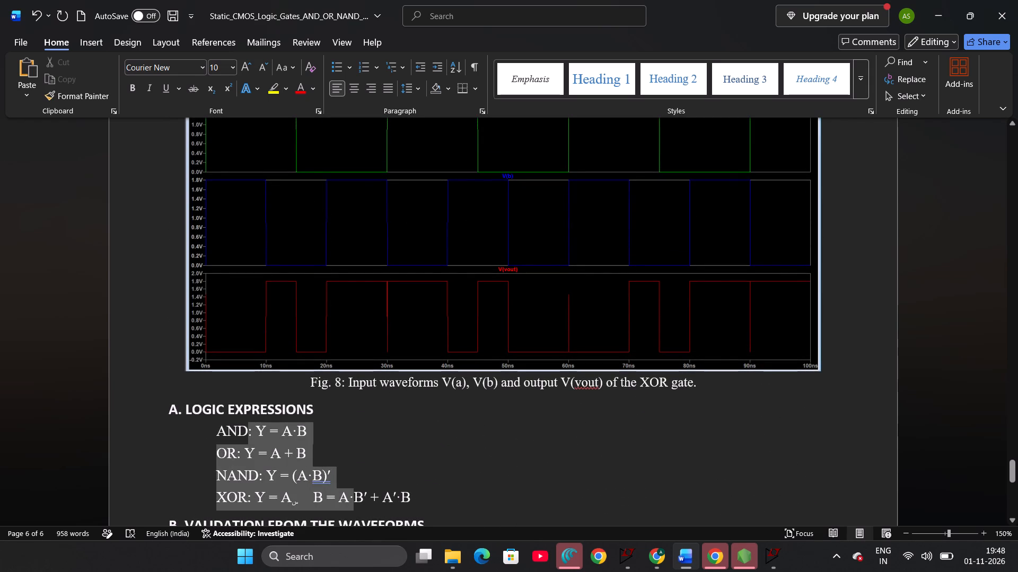
pyautogui.moveTo(360, 495); pyautogui.dragTo(423, 506)
pyautogui.click(423, 506)
# Examine the OR, NAND and XOR gate output waveform figures in the Simulation Results section again.
pyautogui.scroll(2, 423, 506)
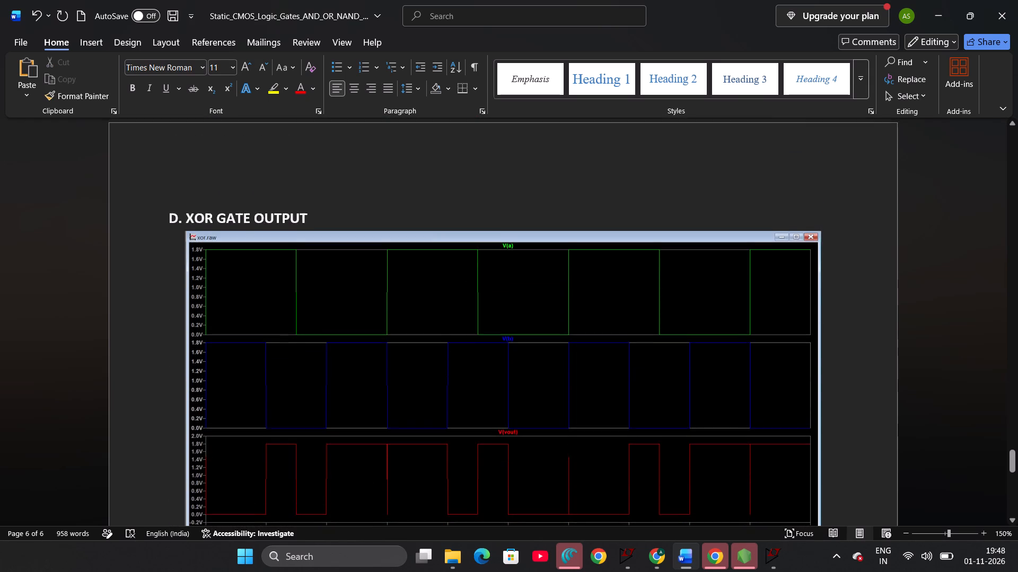
pyautogui.scroll(7, 423, 506)
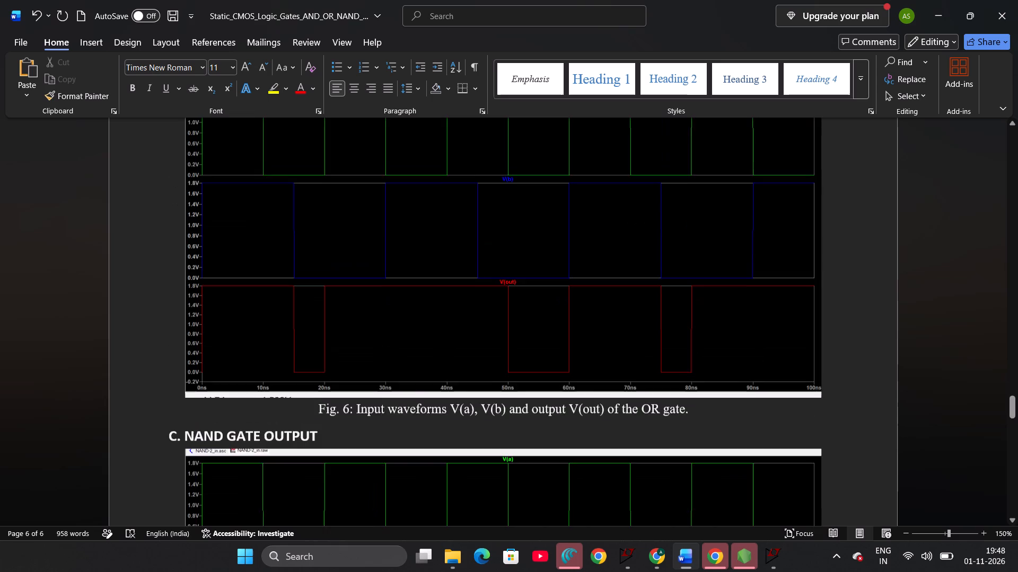
pyautogui.scroll(2, 423, 506)
pyautogui.scroll(-1, 423, 506)
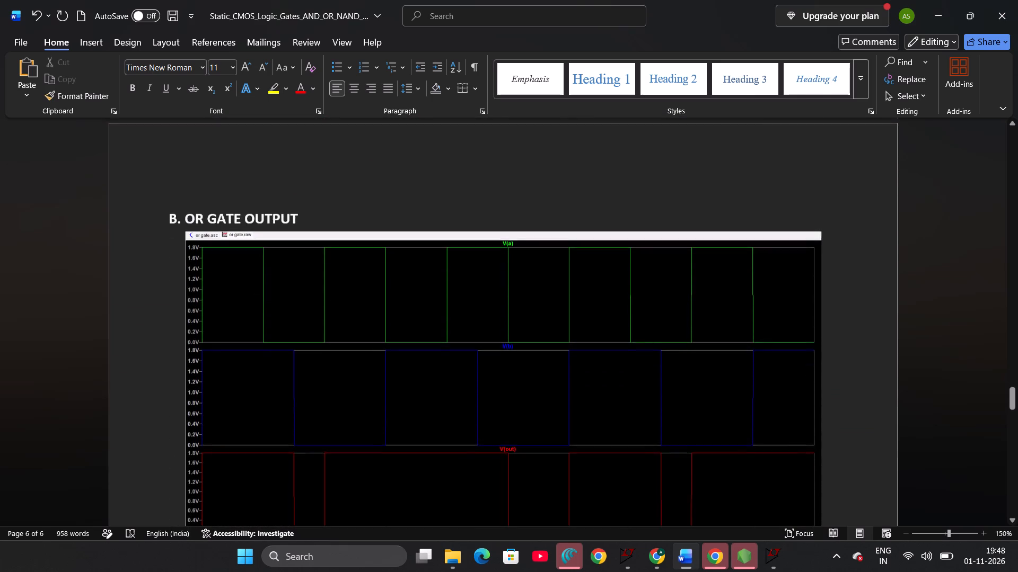
pyautogui.scroll(-3, 423, 506)
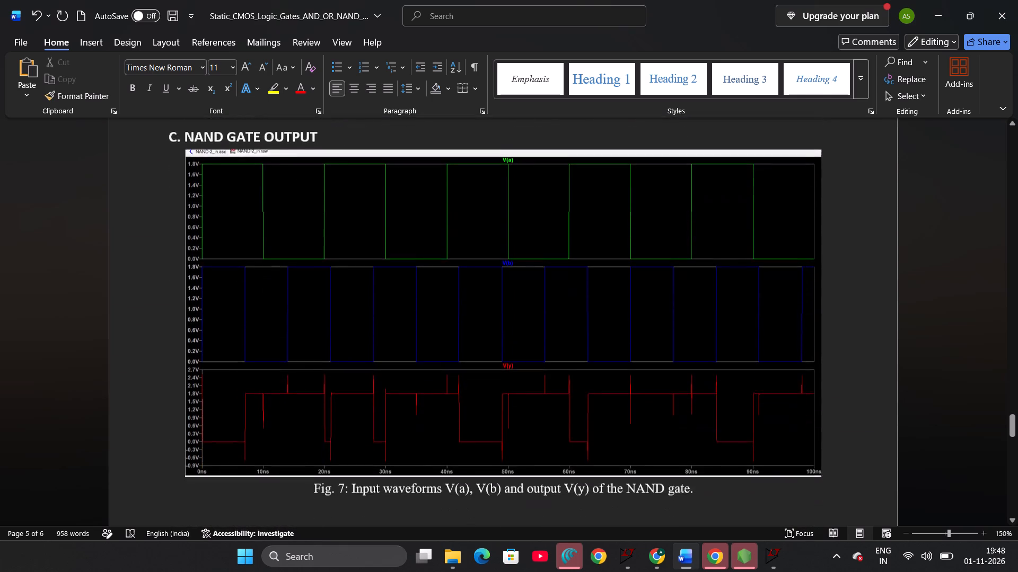
pyautogui.scroll(-5, 423, 506)
# Return to the Design Description and check the Specifications list and the SPICE directives of all four gates.
pyautogui.scroll(2, 423, 506)
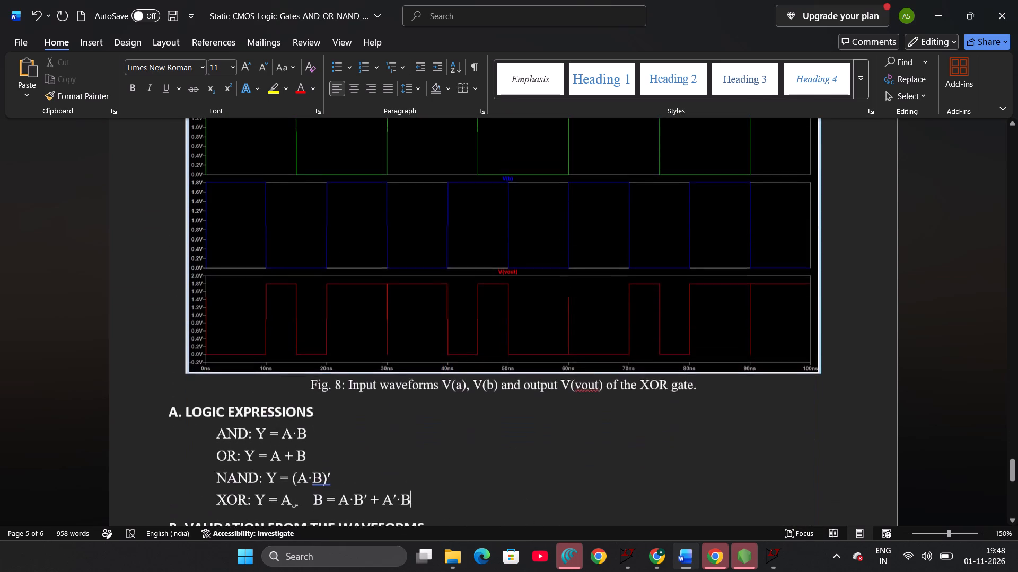
pyautogui.scroll(8, 423, 506)
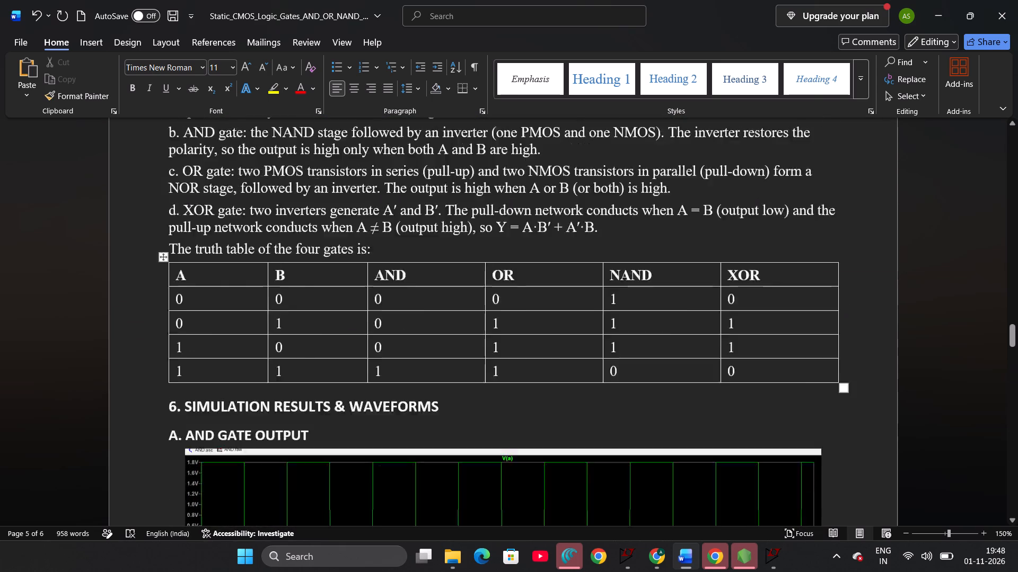
pyautogui.scroll(4, 423, 506)
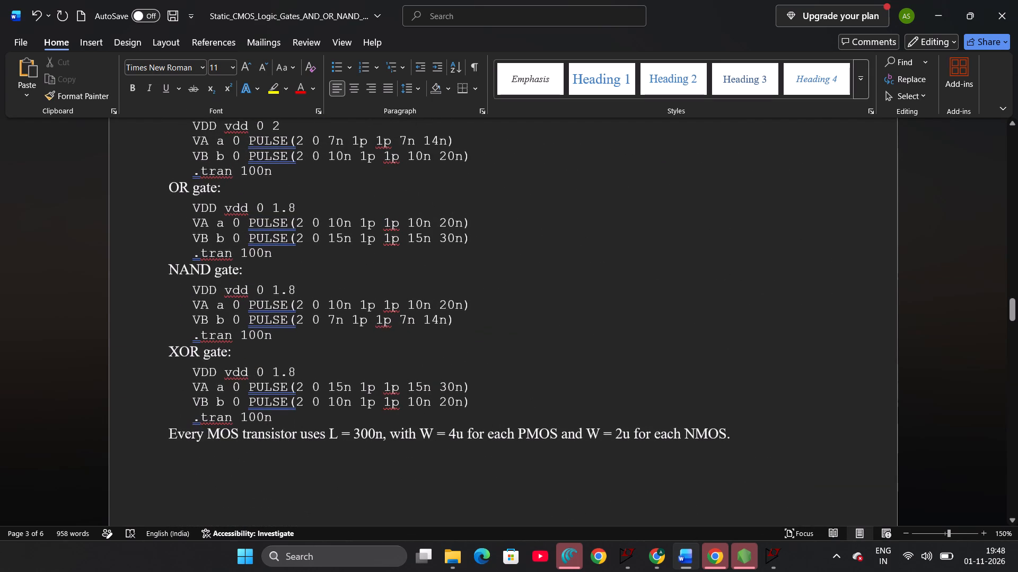
pyautogui.scroll(1, 423, 506)
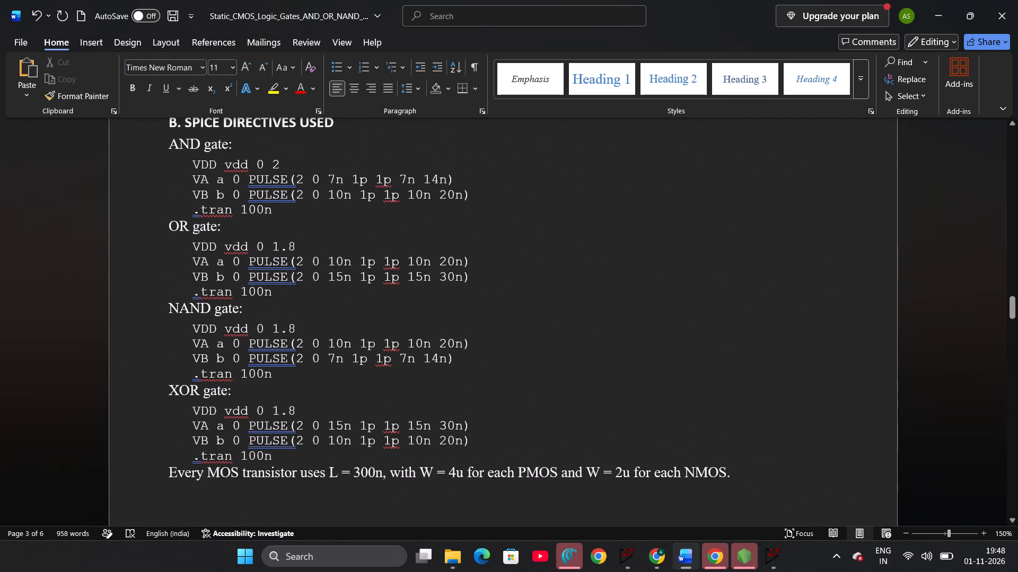
pyautogui.scroll(2, 423, 506)
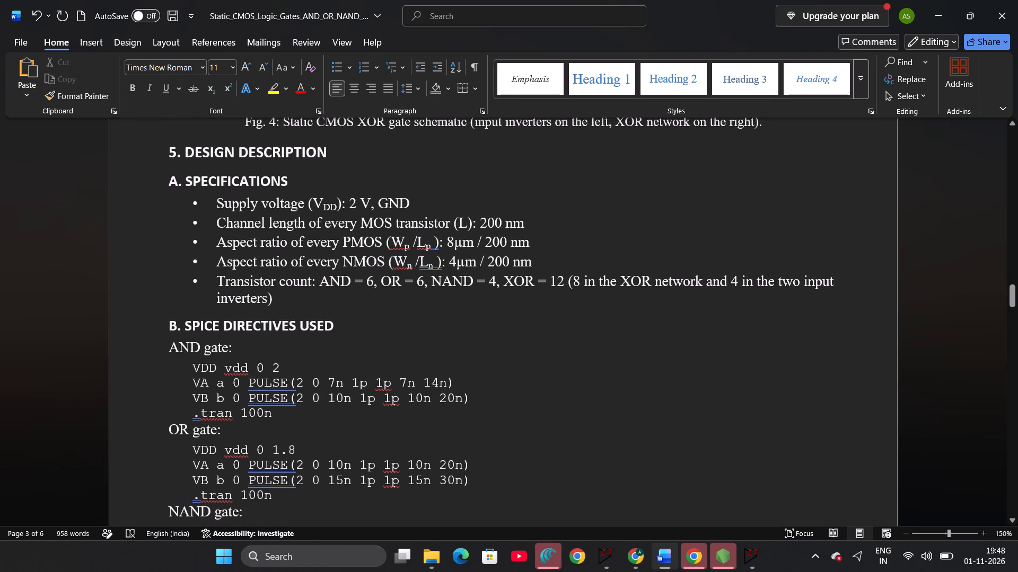
pyautogui.click(216, 345)
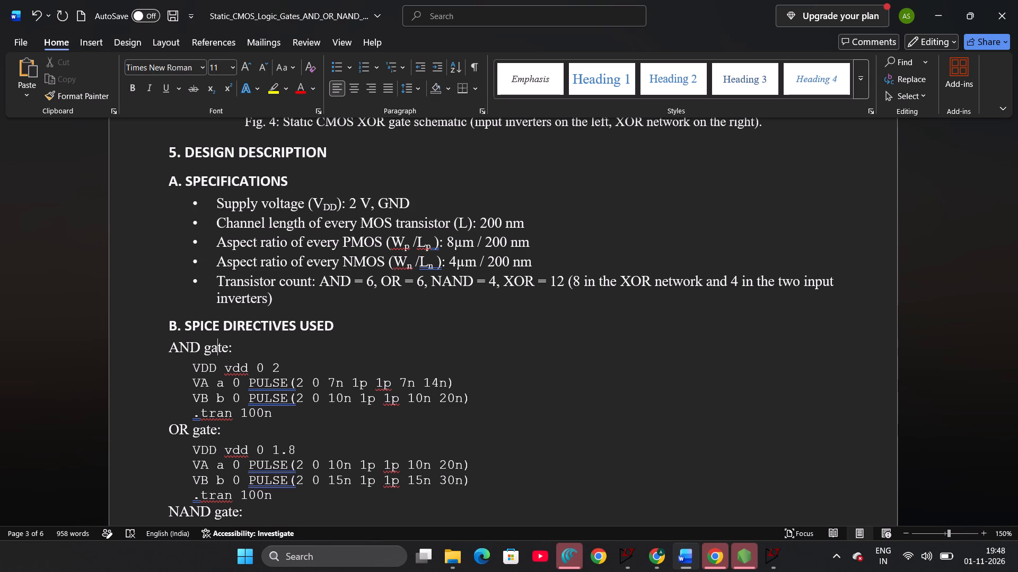
# Check the transistor count and supply voltage entries in the report's Specifications list.
pyautogui.moveTo(326, 283); pyautogui.dragTo(497, 290)
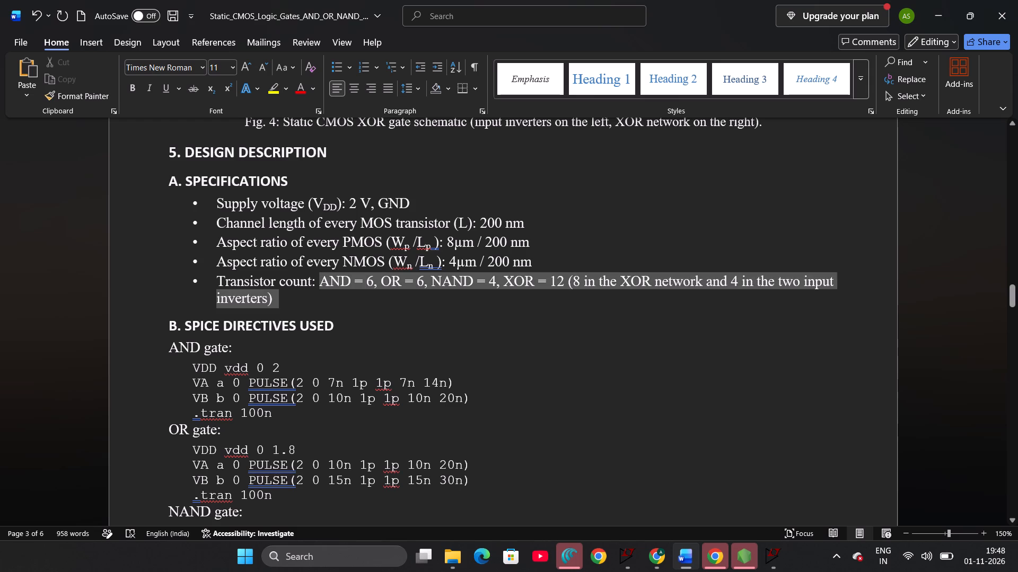
pyautogui.moveTo(497, 290); pyautogui.dragTo(530, 288)
pyautogui.click(530, 288)
pyautogui.moveTo(572, 281); pyautogui.dragTo(777, 308)
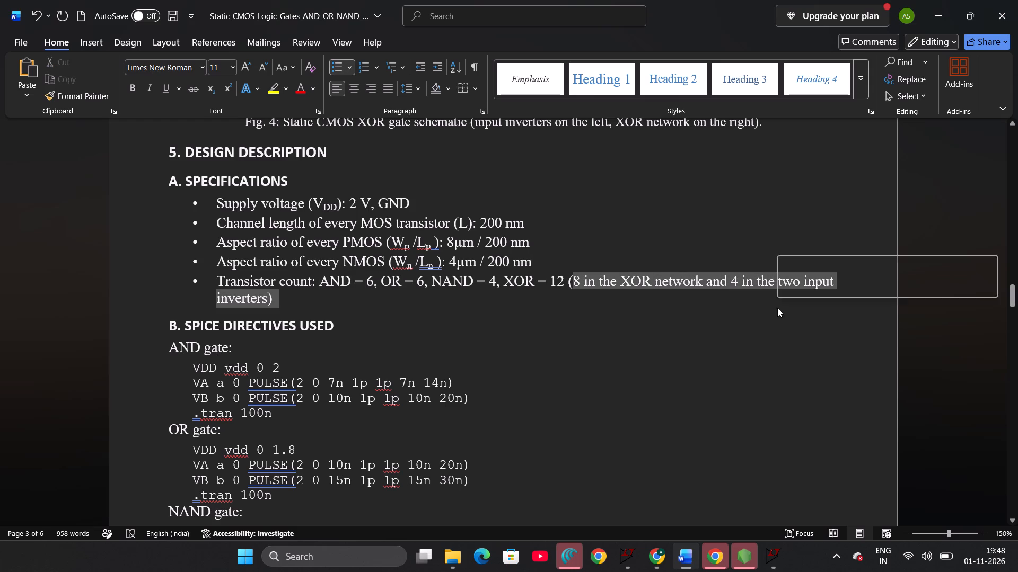
pyautogui.click(777, 308)
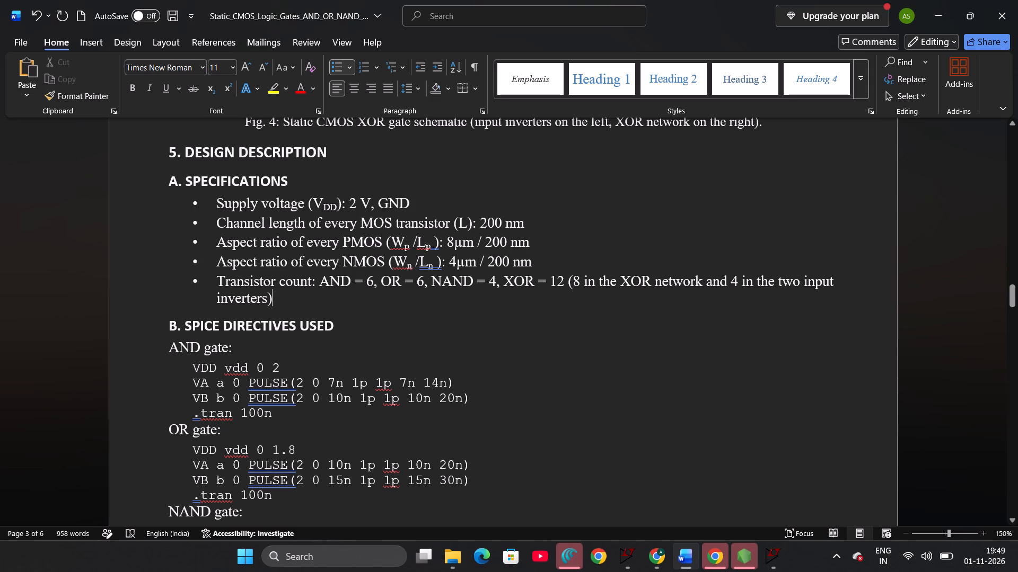
pyautogui.moveTo(577, 281); pyautogui.dragTo(753, 298)
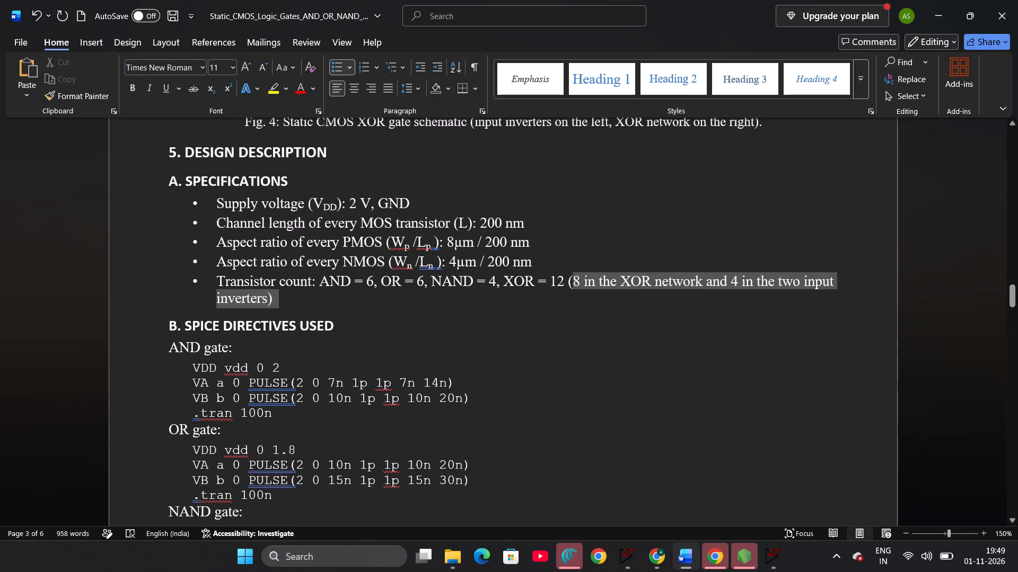
pyautogui.moveTo(753, 298); pyautogui.dragTo(751, 298)
pyautogui.click(751, 298)
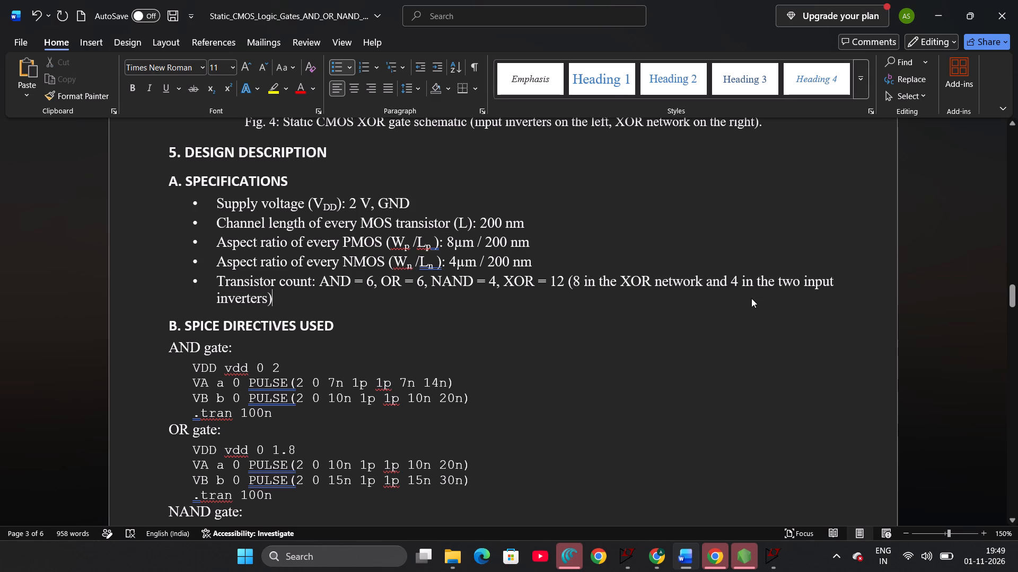
pyautogui.moveTo(753, 284); pyautogui.dragTo(639, 282)
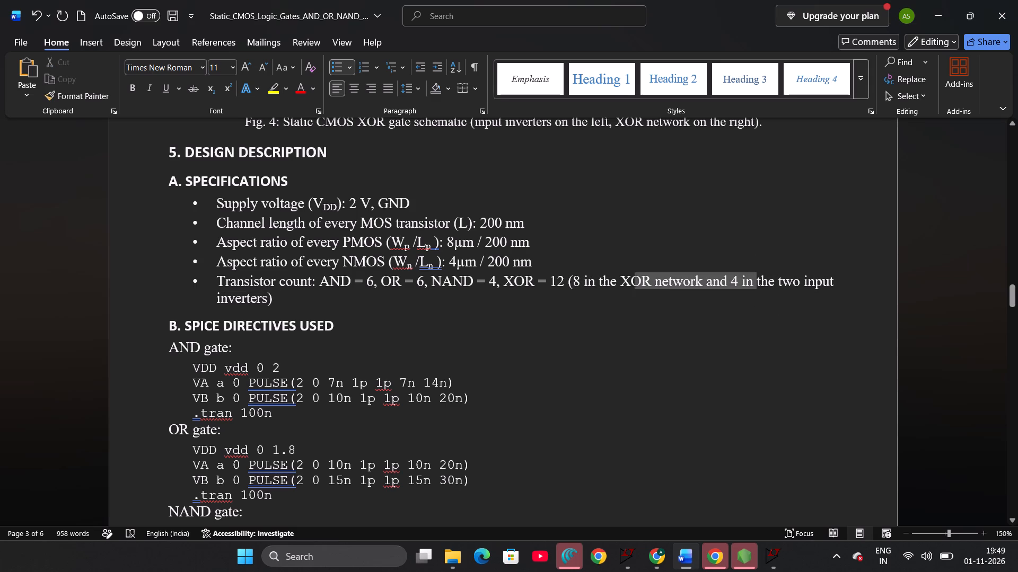
pyautogui.moveTo(639, 282); pyautogui.dragTo(585, 280)
pyautogui.click(585, 280)
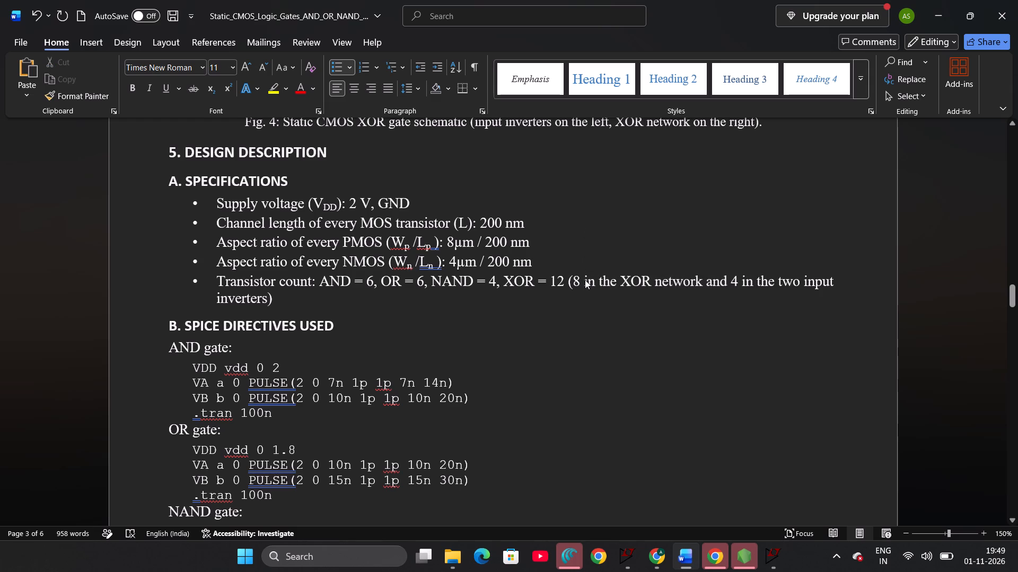
pyautogui.scroll(1, 585, 280)
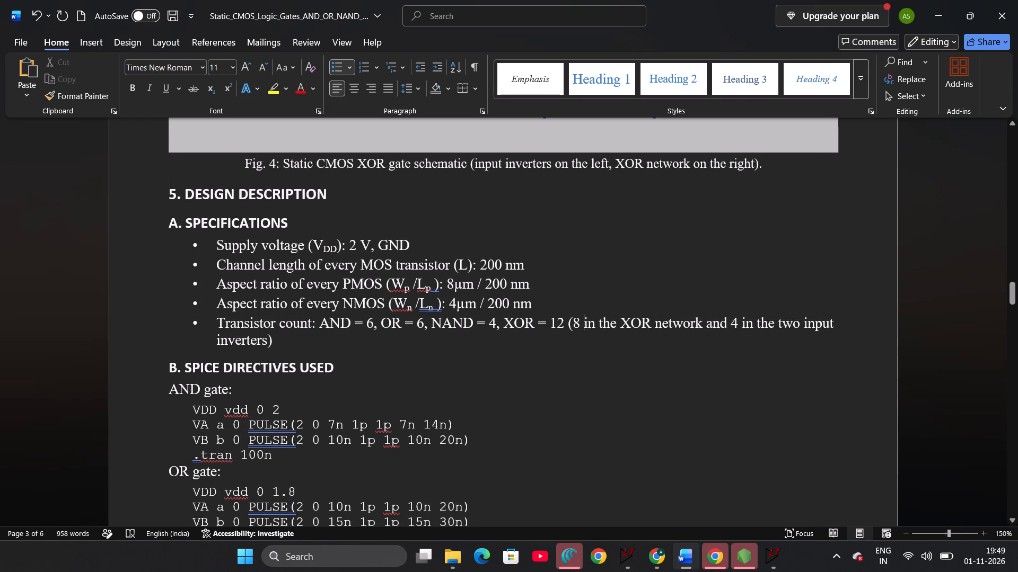
pyautogui.moveTo(337, 242); pyautogui.dragTo(405, 240)
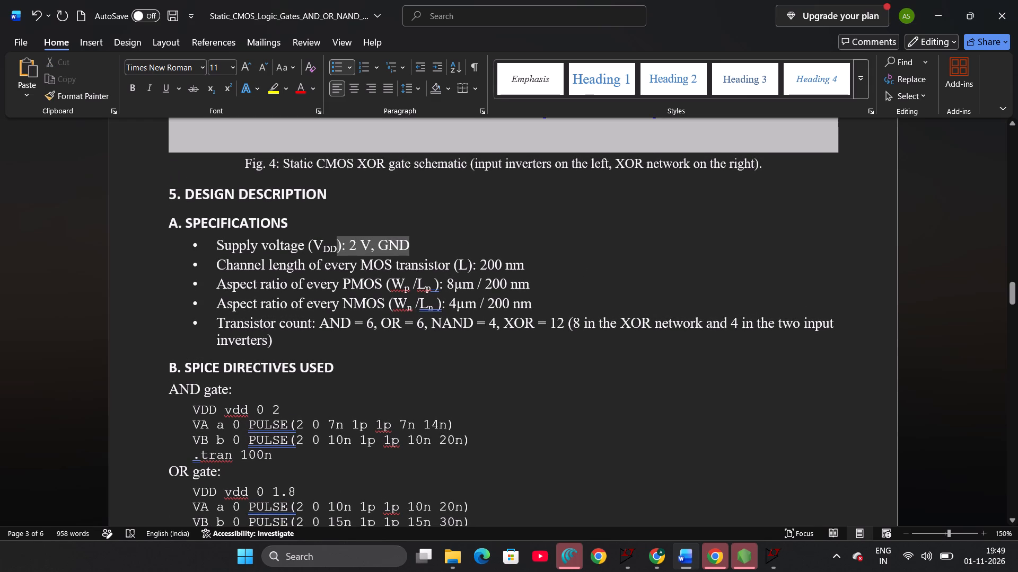
pyautogui.moveTo(405, 240); pyautogui.dragTo(414, 240)
pyautogui.click(414, 240)
# Review the gate schematic figures in the report, ending at the XOR gate schematic.
pyautogui.scroll(1, 414, 240)
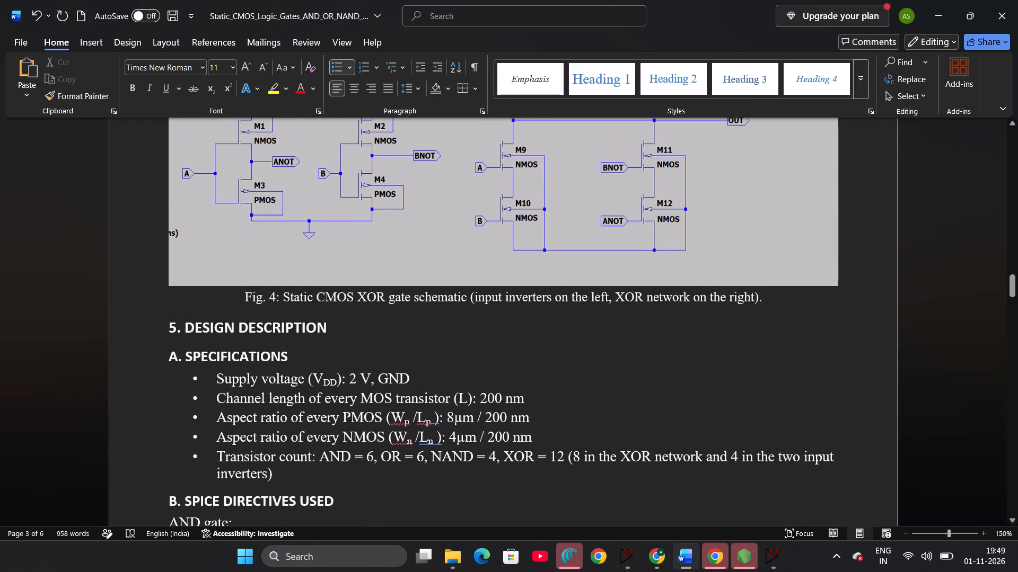
pyautogui.scroll(1, 414, 240)
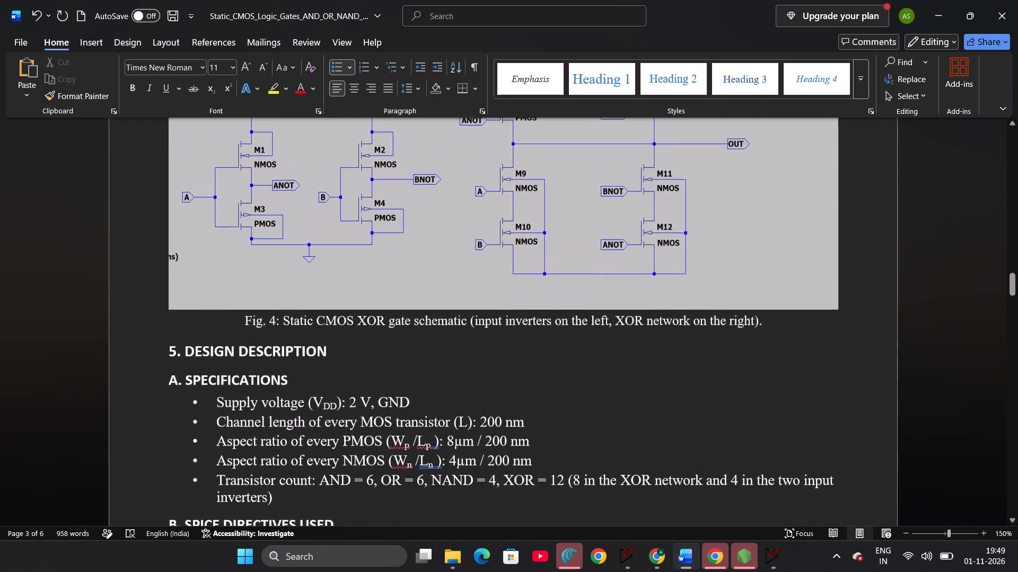
pyautogui.scroll(1, 414, 240)
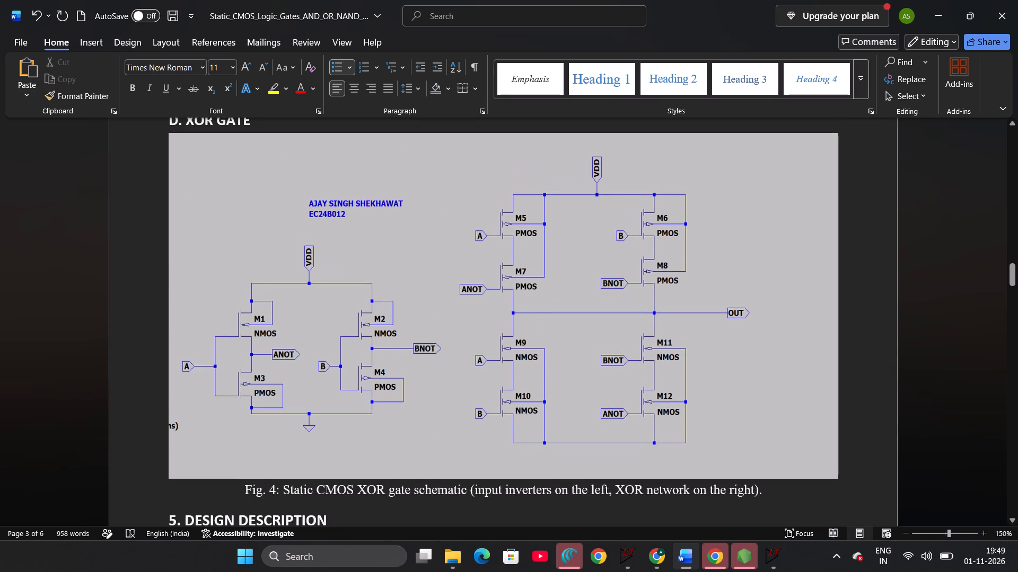
pyautogui.scroll(3, 366, 317)
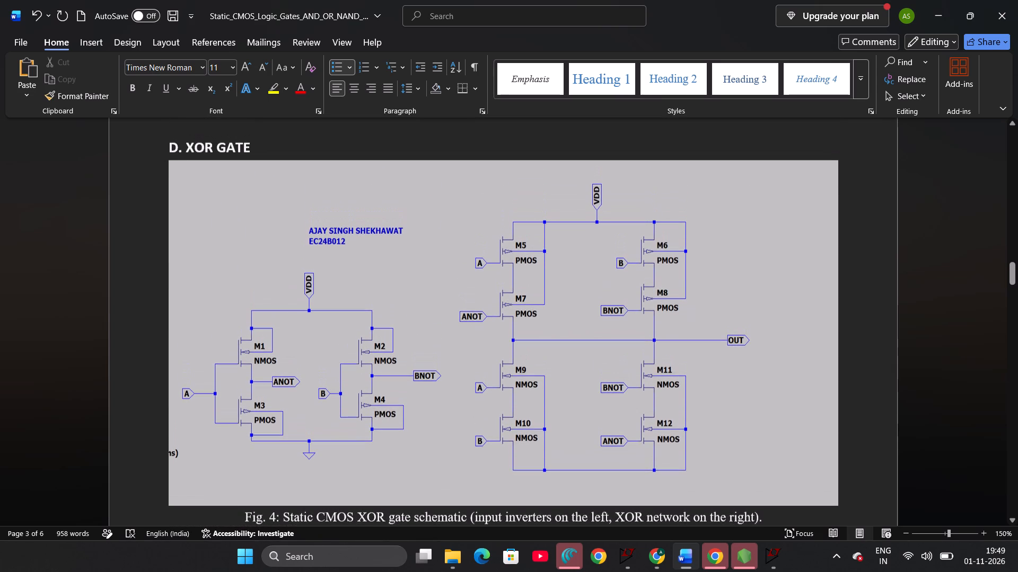
pyautogui.scroll(8, 366, 317)
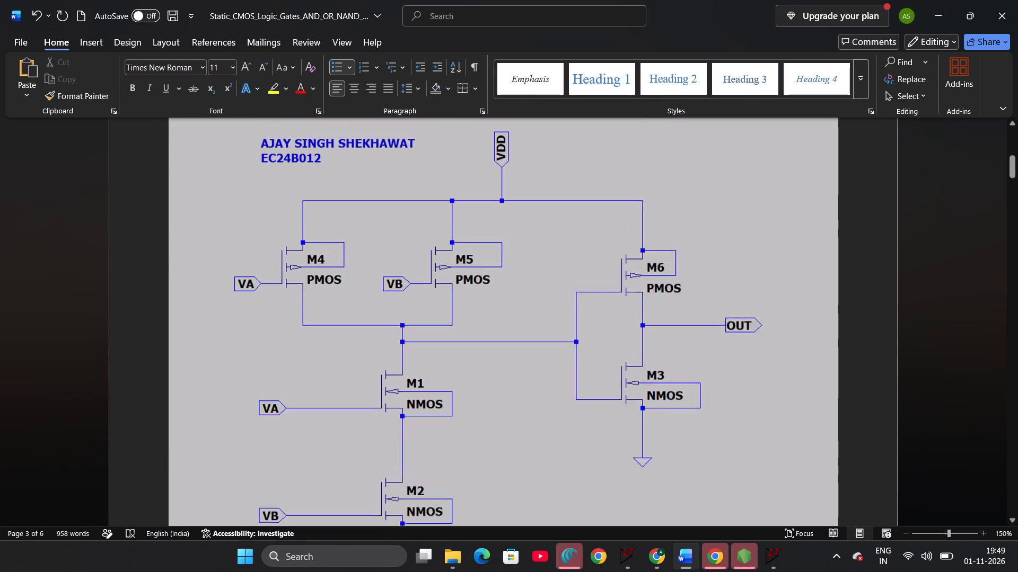
pyautogui.scroll(1, 366, 317)
pyautogui.scroll(-5, 366, 317)
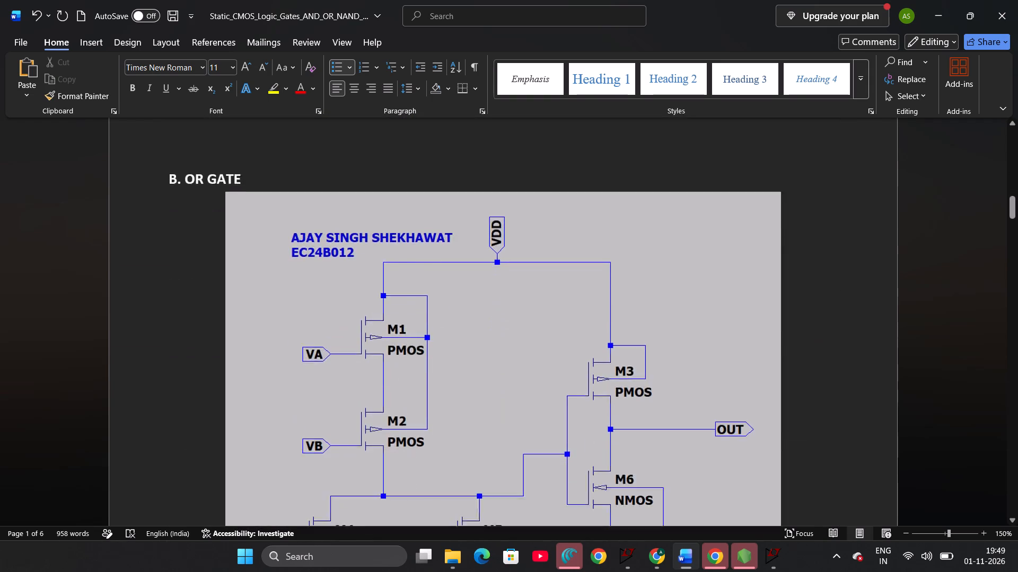
pyautogui.scroll(-3, 366, 317)
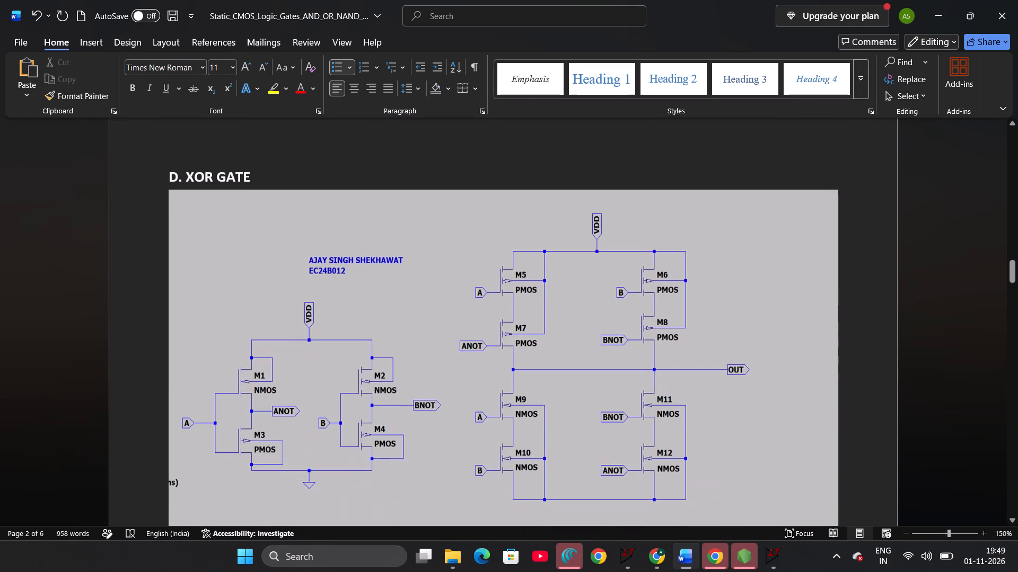
# Switch to the XOR schematic in LTspice and place a ground symbol below the XOR network's NMOS transistors.
pyautogui.click(782, 558)
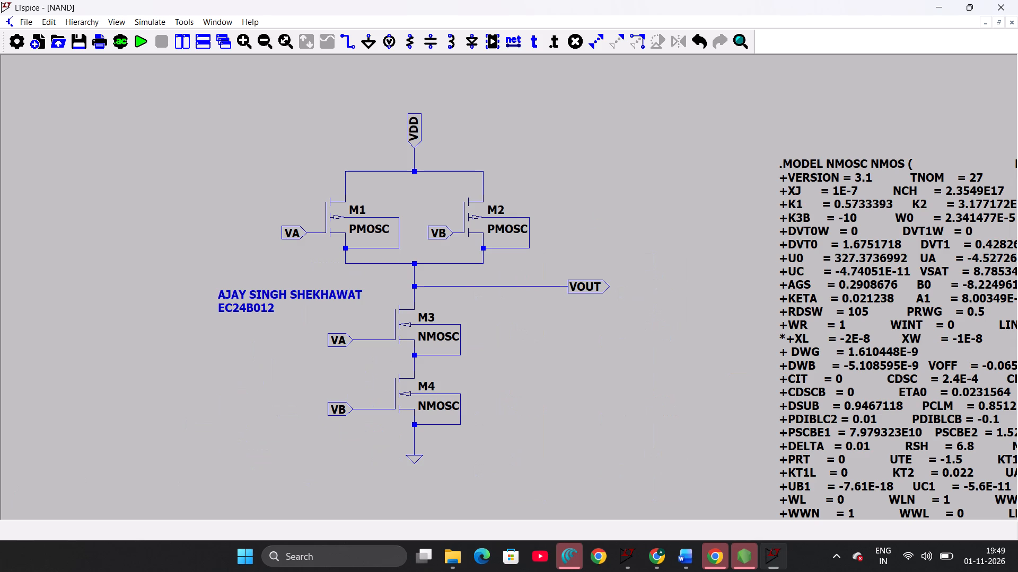
pyautogui.click(633, 549)
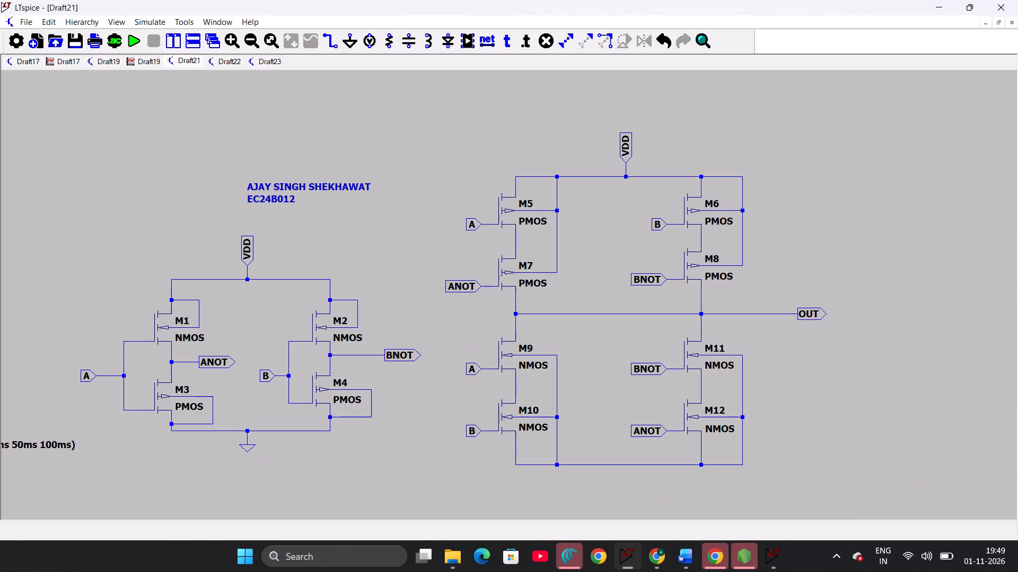
pyautogui.click(351, 41)
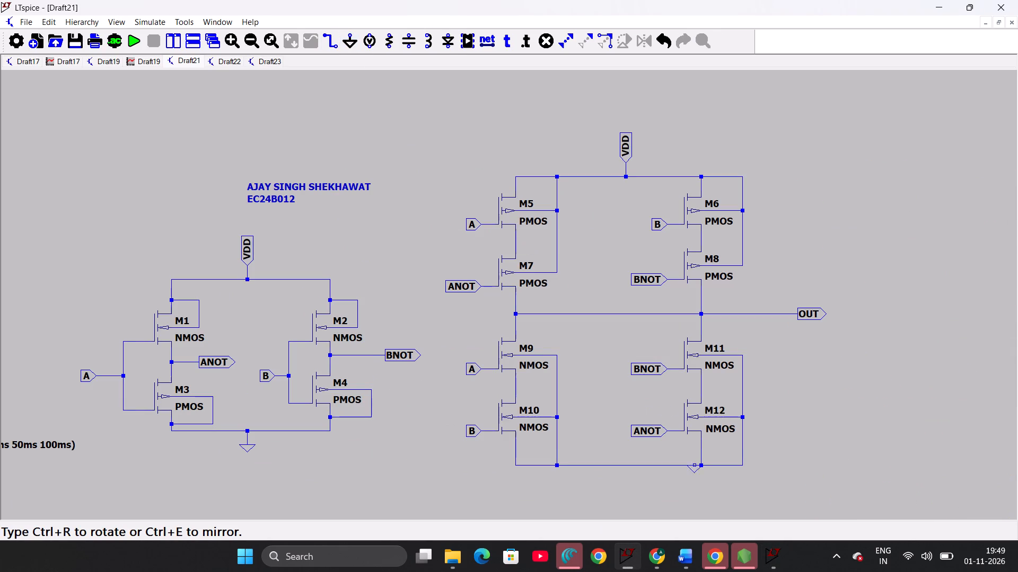
pyautogui.click(634, 484)
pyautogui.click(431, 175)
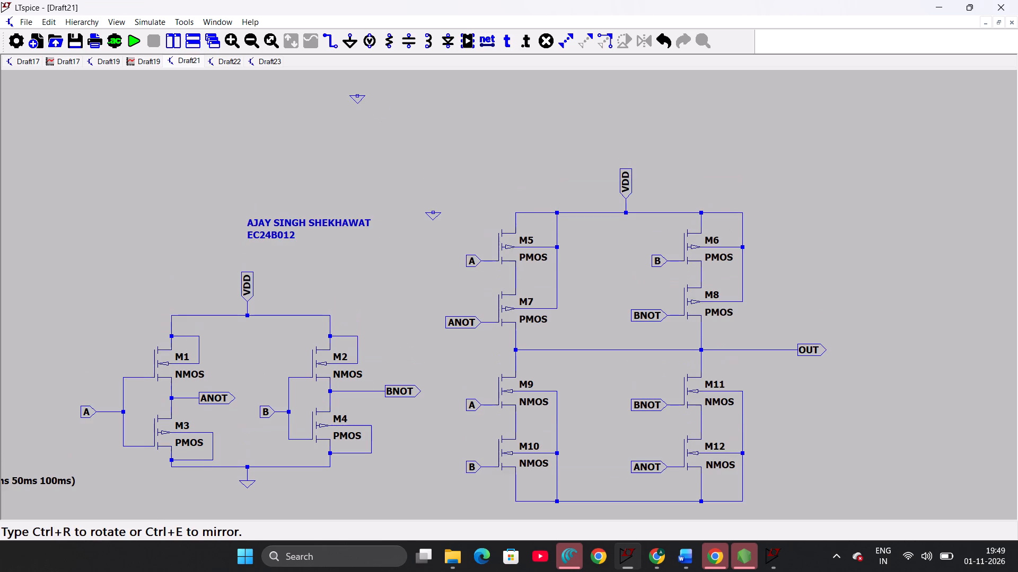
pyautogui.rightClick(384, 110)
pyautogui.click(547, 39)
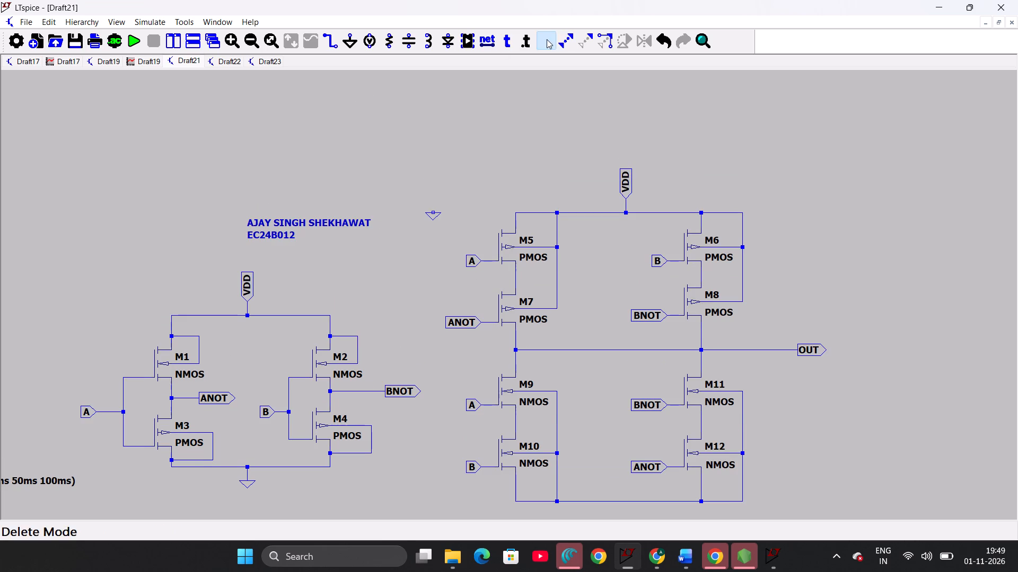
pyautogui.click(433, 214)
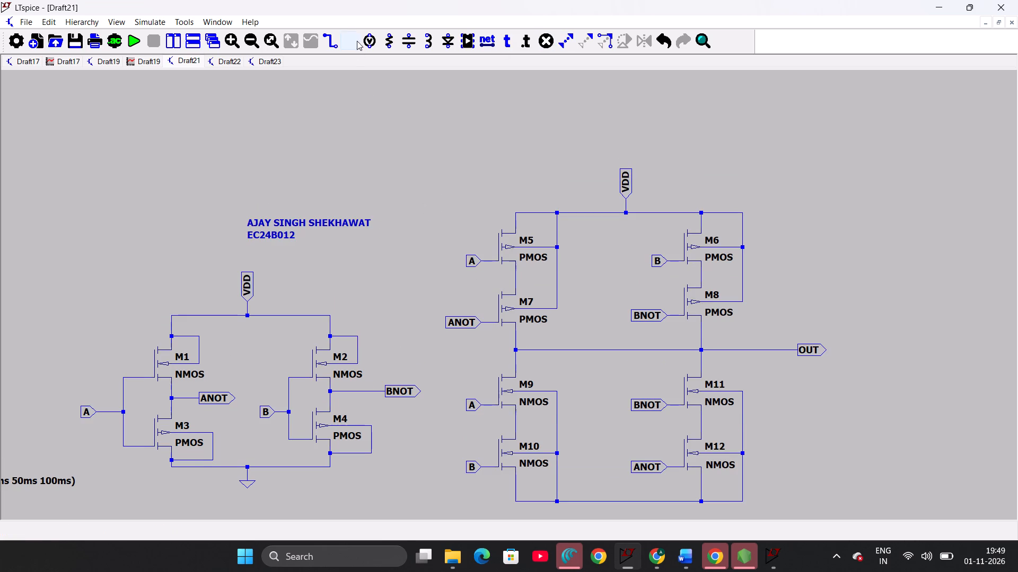
# Wire the new ground symbol to the bottom rail joining M10 and M12 in the XOR network.
pyautogui.click(328, 46)
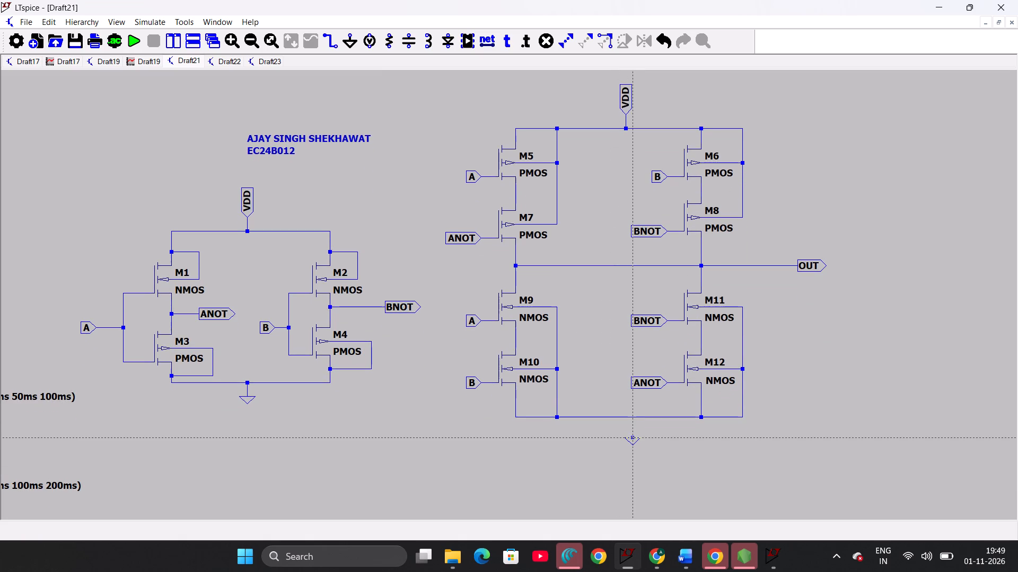
pyautogui.moveTo(633, 439); pyautogui.dragTo(634, 417)
pyautogui.click(634, 417)
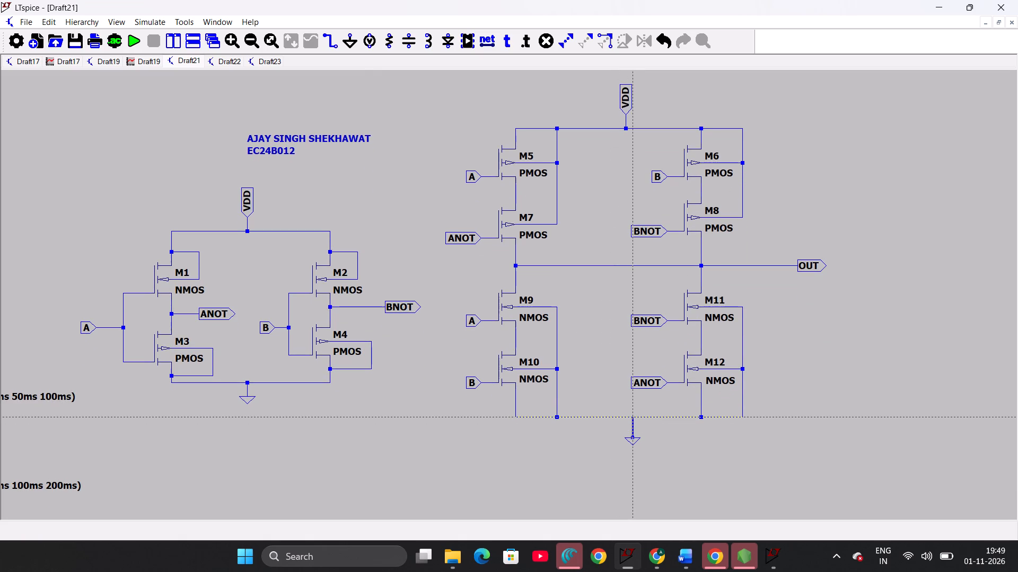
pyautogui.rightClick(346, 409)
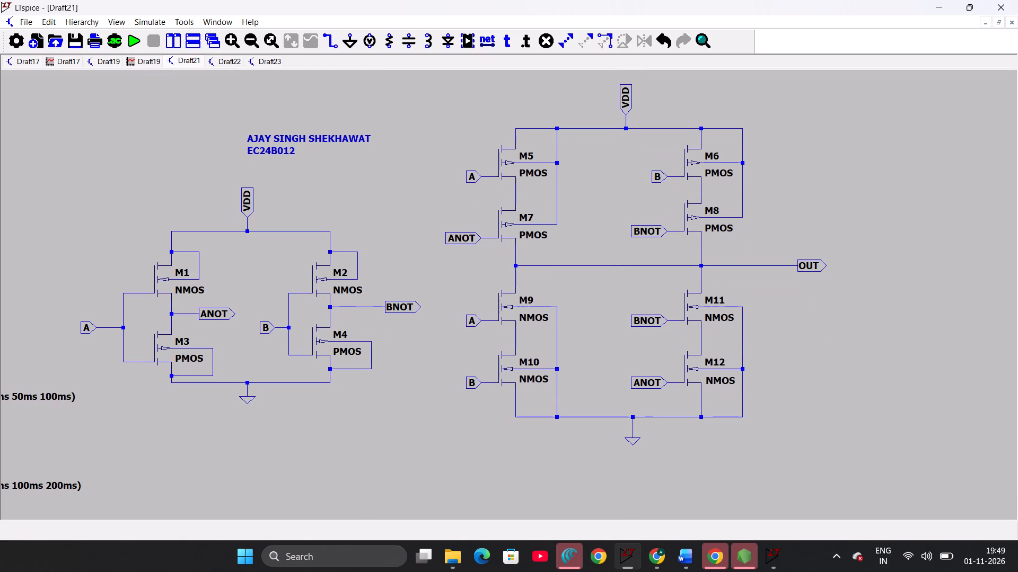
# Frame the whole XOR schematic, including voltage sources V1, V2 and V3, within the view.
pyautogui.moveTo(346, 409); pyautogui.dragTo(425, 387)
pyautogui.keyDown('ctrl'); pyautogui.scroll(-5, 425, 387); pyautogui.keyUp('ctrl')
pyautogui.keyDown('ctrl'); pyautogui.scroll(6, 425, 387); pyautogui.keyUp('ctrl')
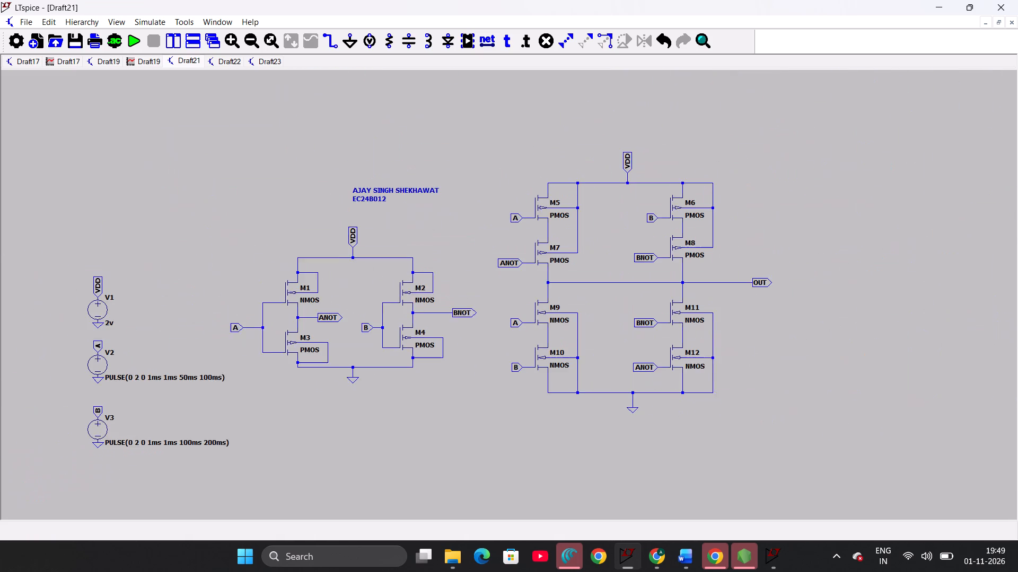
pyautogui.keyDown('ctrl'); pyautogui.scroll(4, 425, 387); pyautogui.keyUp('ctrl')
pyautogui.moveTo(425, 387); pyautogui.dragTo(438, 377)
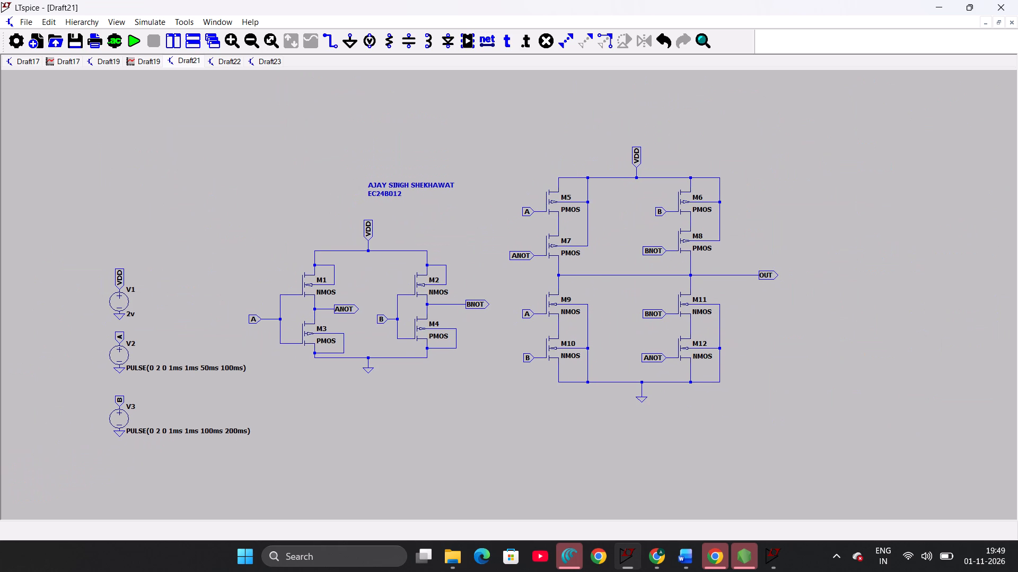
pyautogui.keyDown('ctrl'); pyautogui.scroll(5, 356, 391); pyautogui.keyUp('ctrl')
pyautogui.keyDown('ctrl'); pyautogui.scroll(-7, 356, 391); pyautogui.keyUp('ctrl')
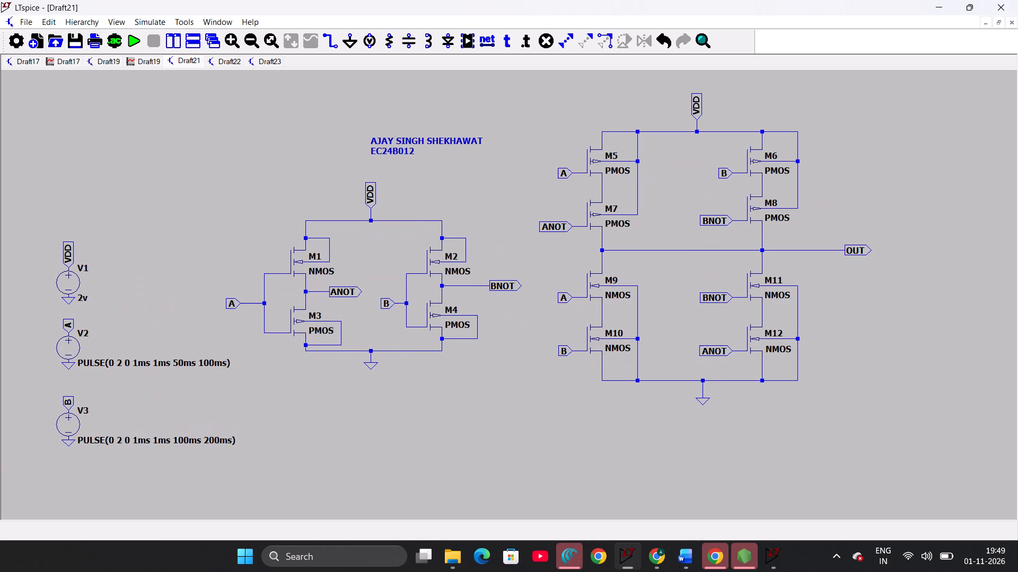
pyautogui.keyDown('ctrl'); pyautogui.scroll(-3, 356, 391); pyautogui.keyUp('ctrl')
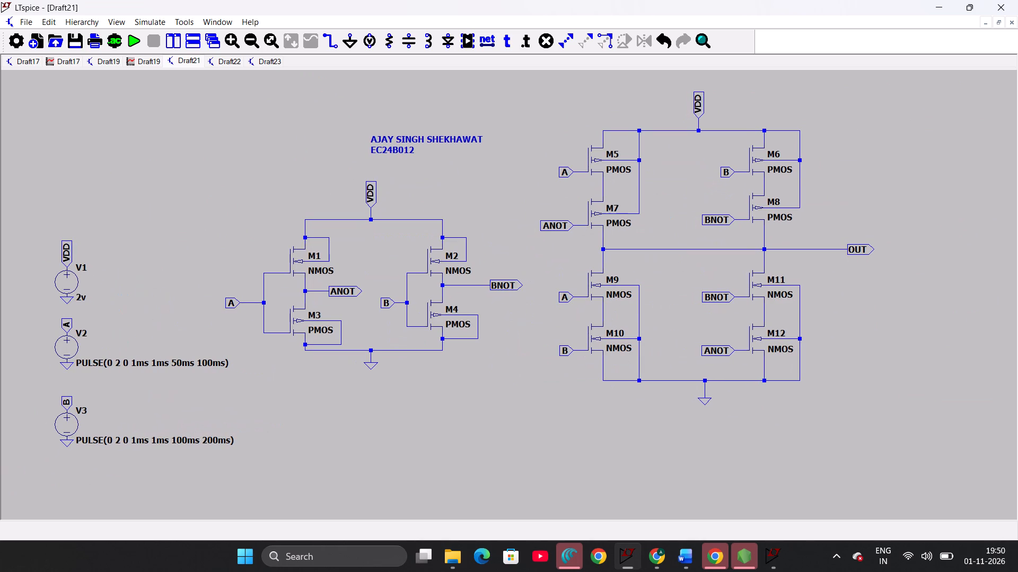
pyautogui.keyDown('ctrl'); pyautogui.scroll(-3, 356, 391); pyautogui.keyUp('ctrl')
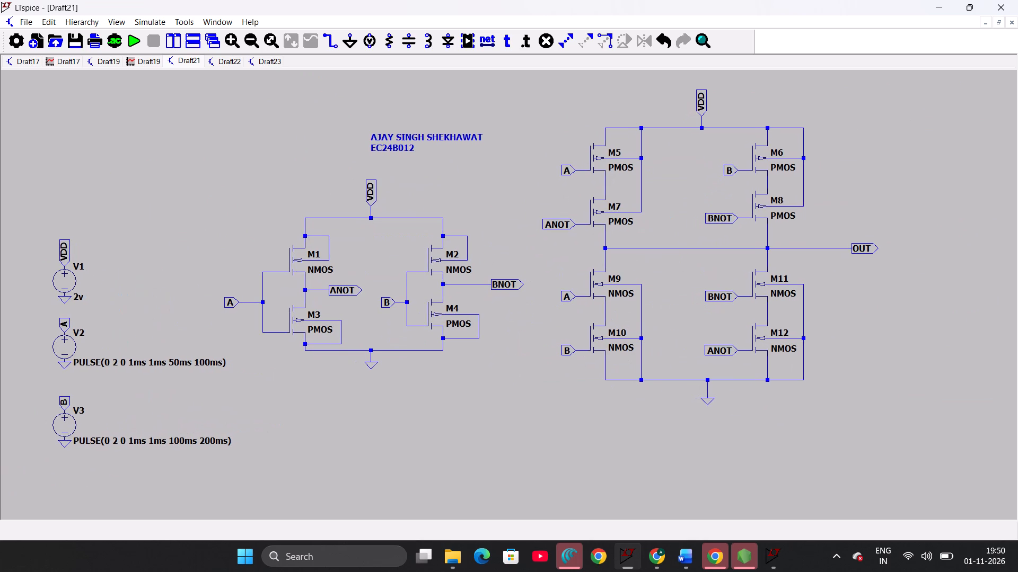
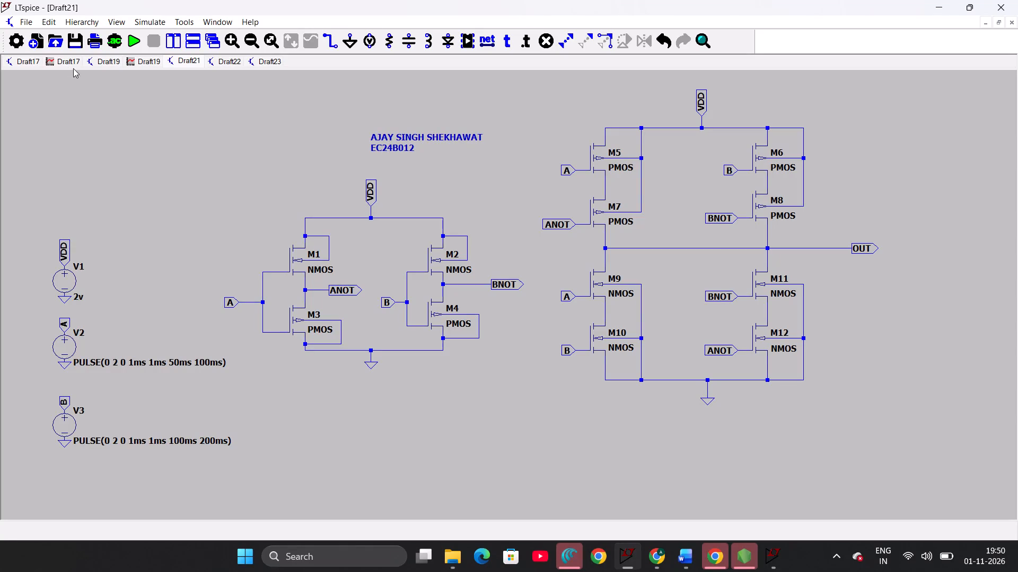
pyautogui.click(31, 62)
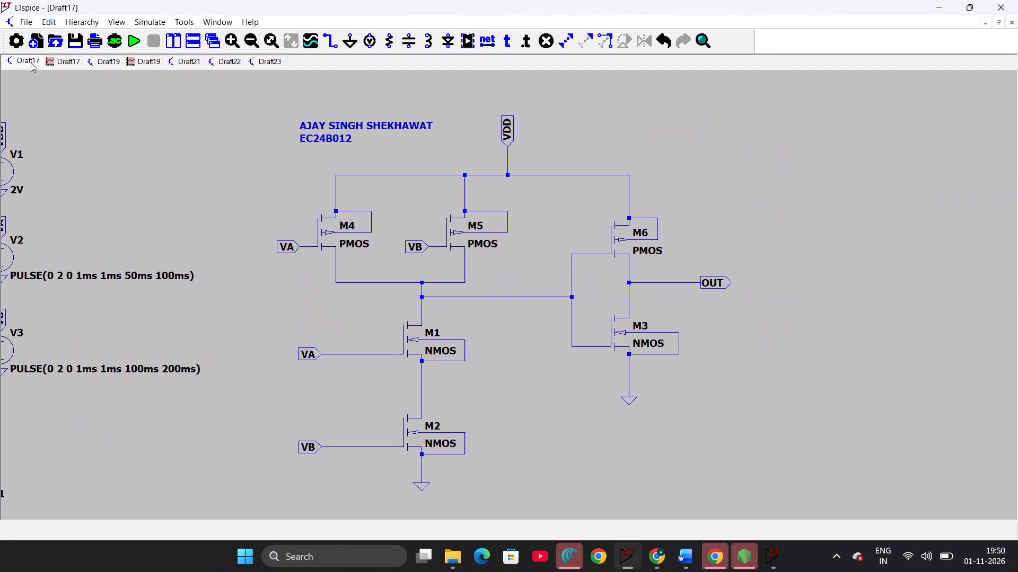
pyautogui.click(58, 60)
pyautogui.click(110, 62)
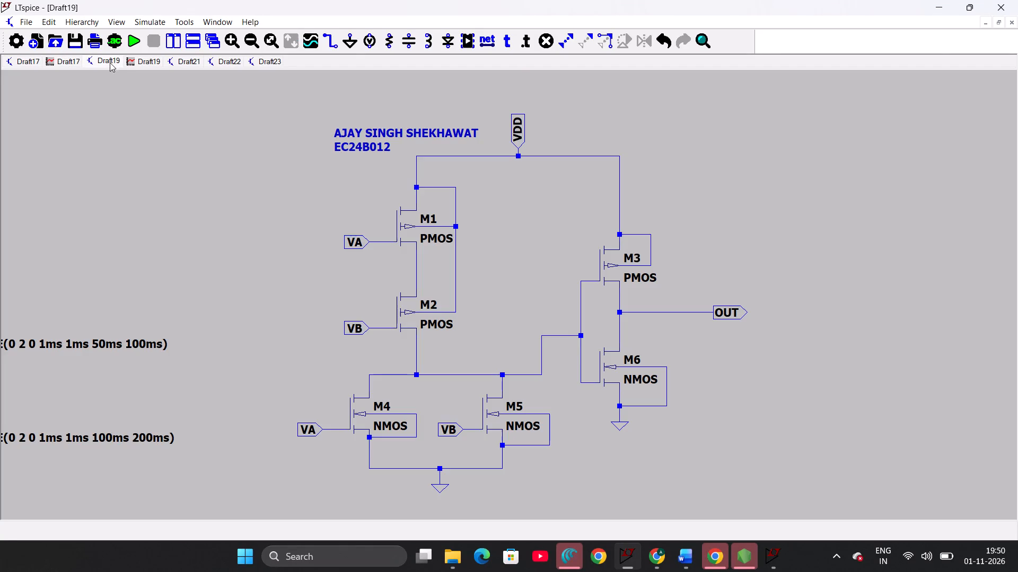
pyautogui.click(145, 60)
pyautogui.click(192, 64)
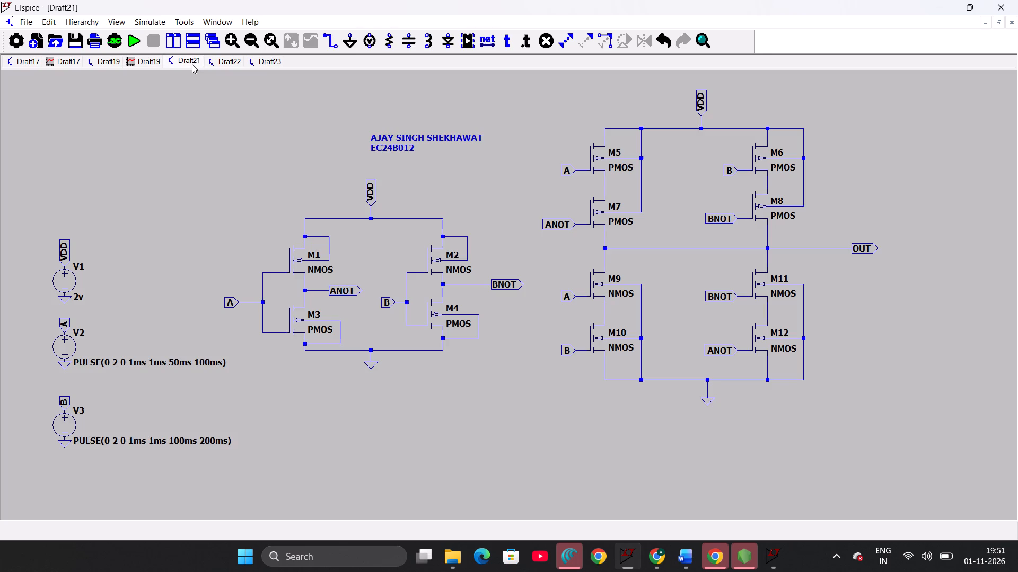
# Configure a transient analysis with a stop time of 1 second for the XOR schematic and run it.
pyautogui.click(101, 172)
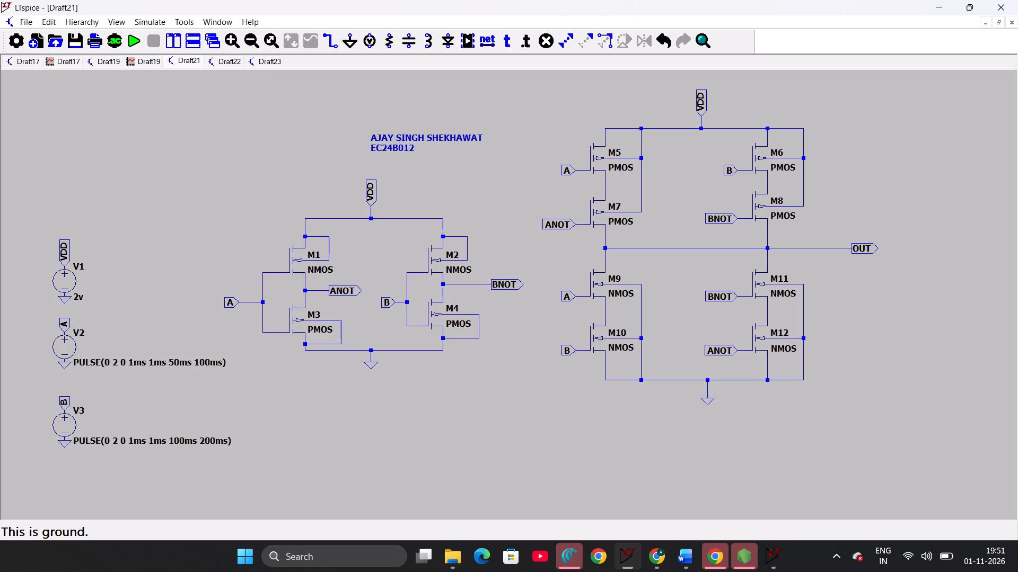
pyautogui.rightClick(116, 171)
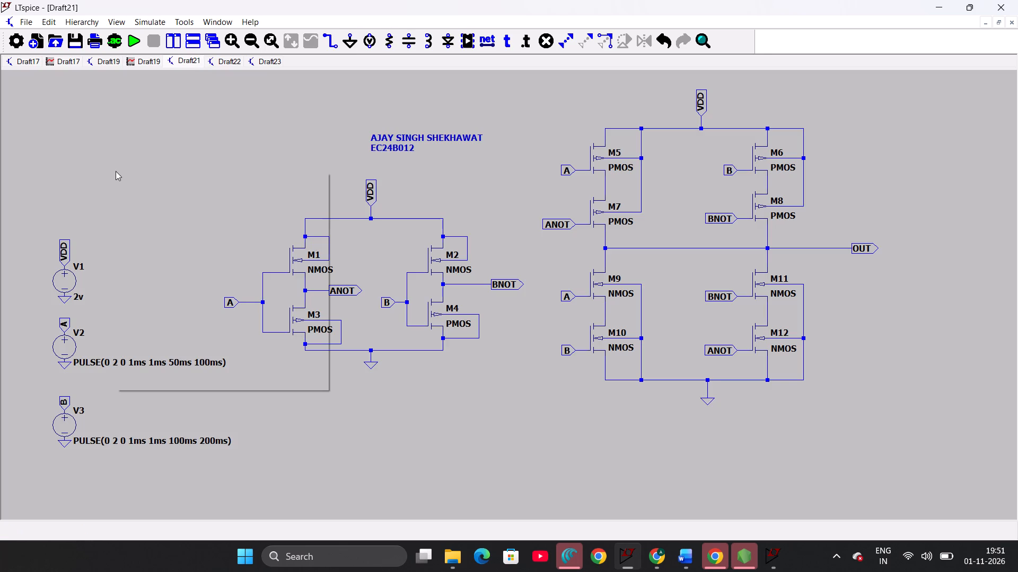
pyautogui.click(146, 151)
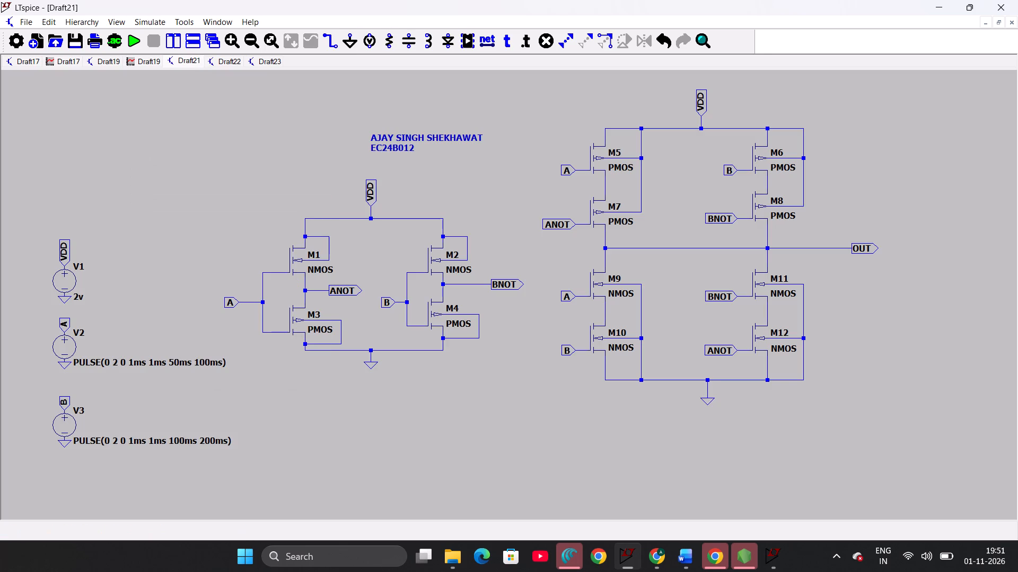
pyautogui.rightClick(162, 177)
pyautogui.click(184, 208)
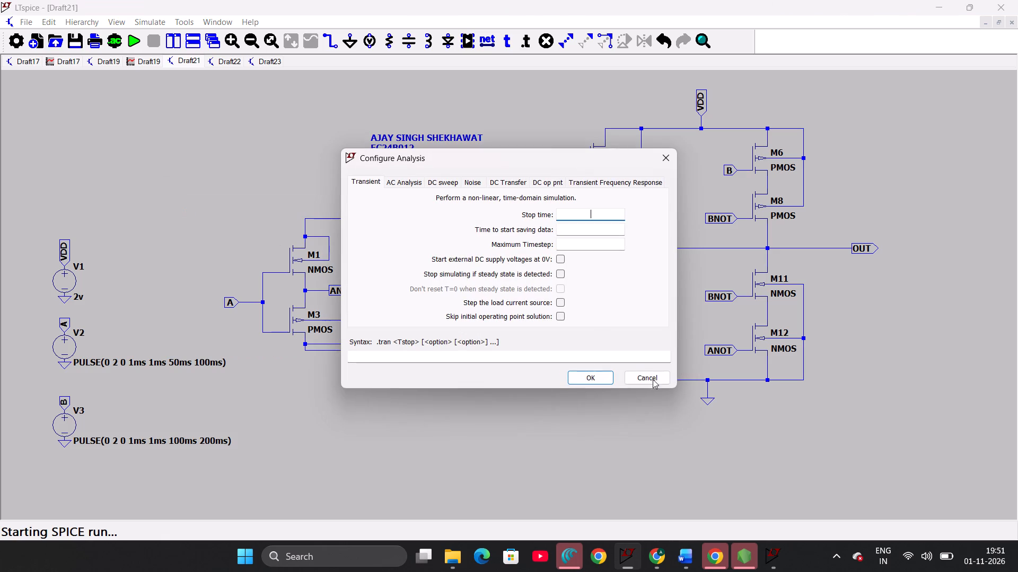
pyautogui.press('1')
pyautogui.press('Return')
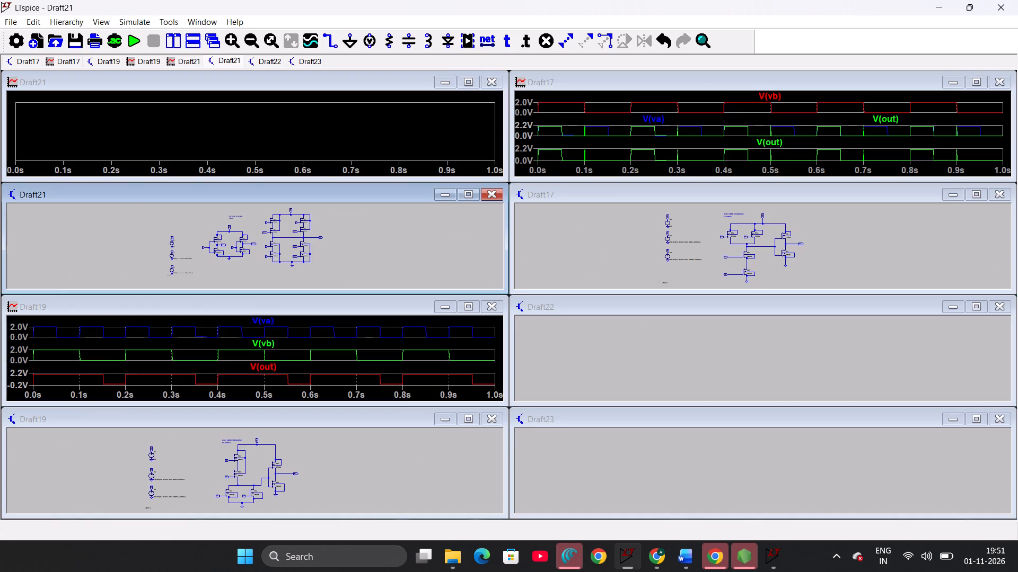
# Close the empty schematics Draft22 and Draft23.
pyautogui.click(798, 243)
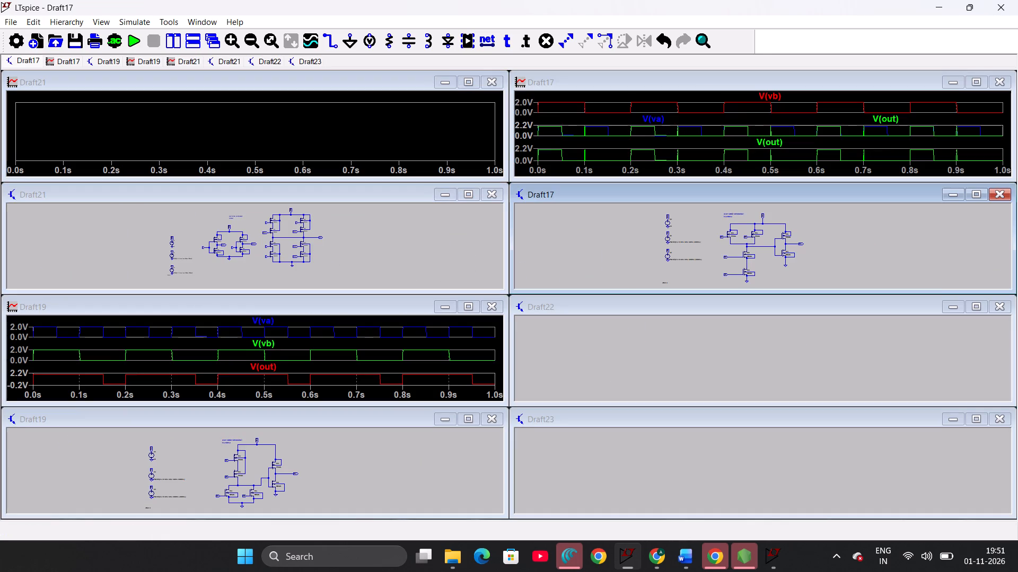
pyautogui.click(1003, 308)
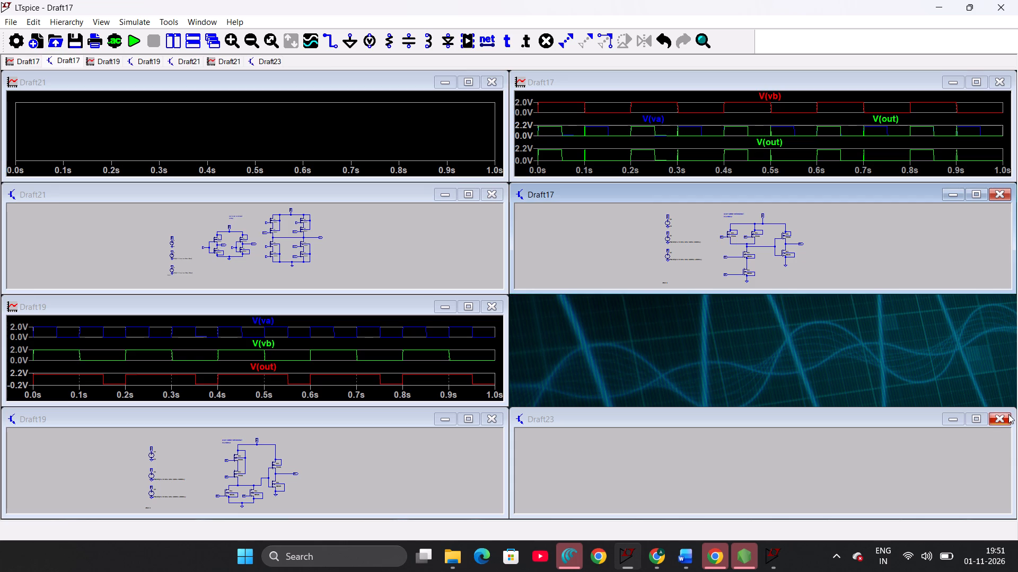
pyautogui.click(1009, 420)
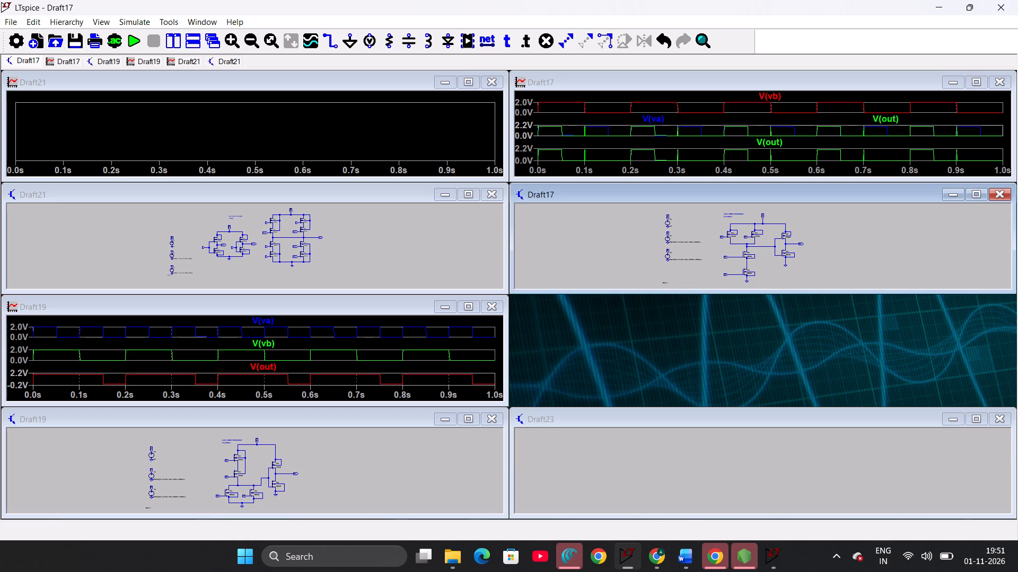
# Rerun the transient simulation of the XOR schematic in Draft21.
pyautogui.rightClick(880, 243)
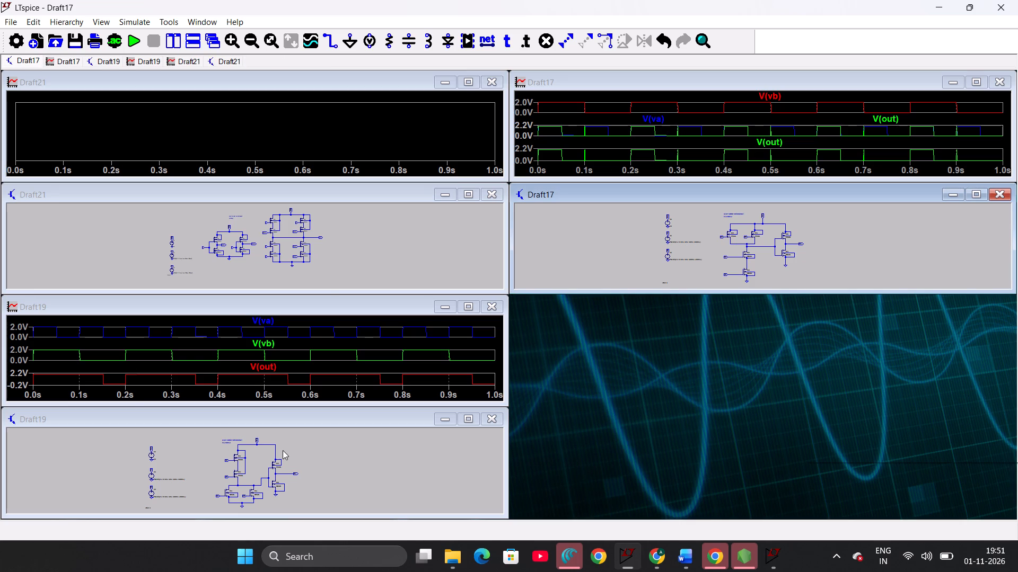
pyautogui.click(283, 450)
pyautogui.rightClick(337, 262)
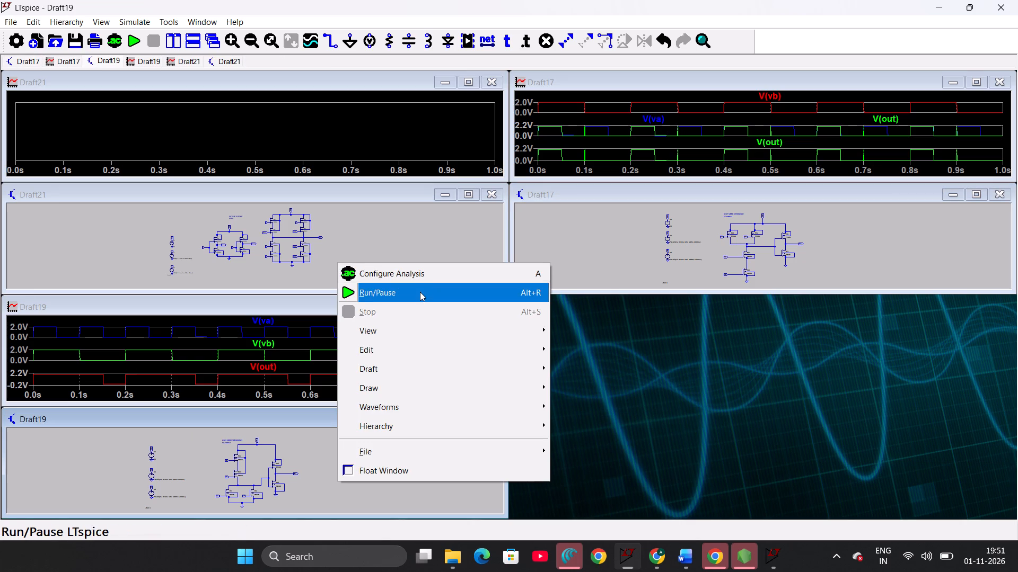
pyautogui.click(420, 292)
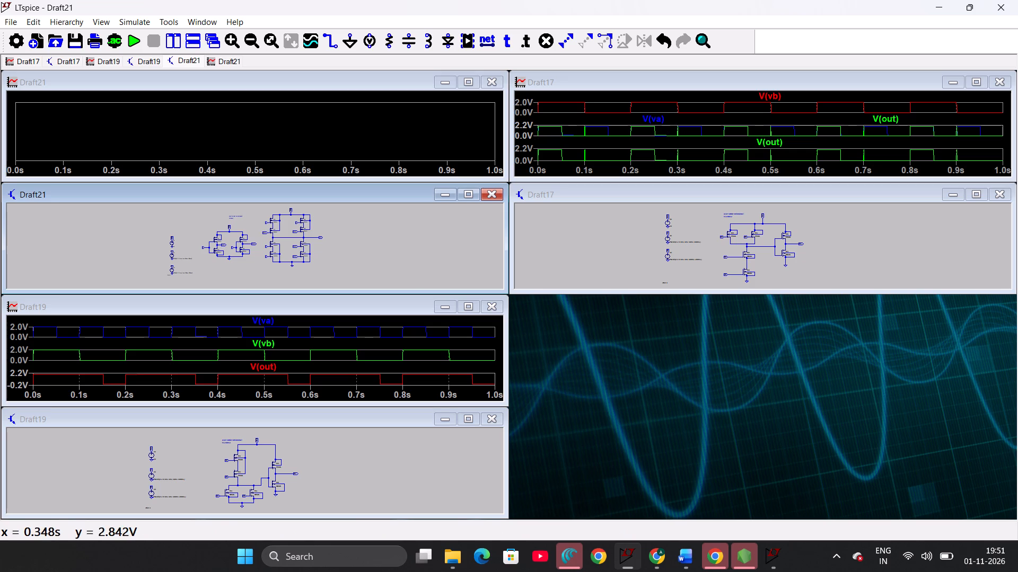
pyautogui.click(466, 200)
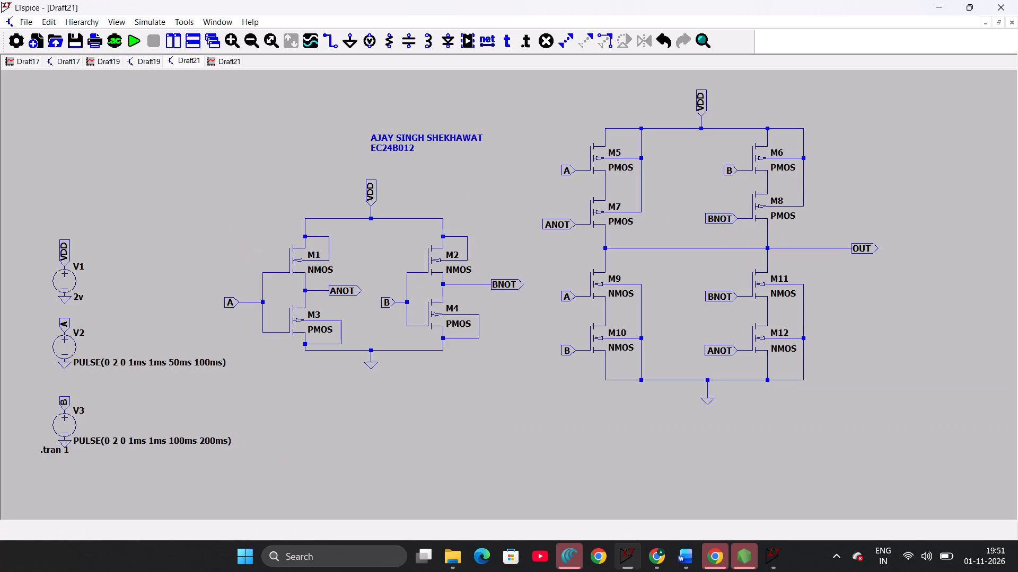
pyautogui.rightClick(279, 197)
pyautogui.click(313, 225)
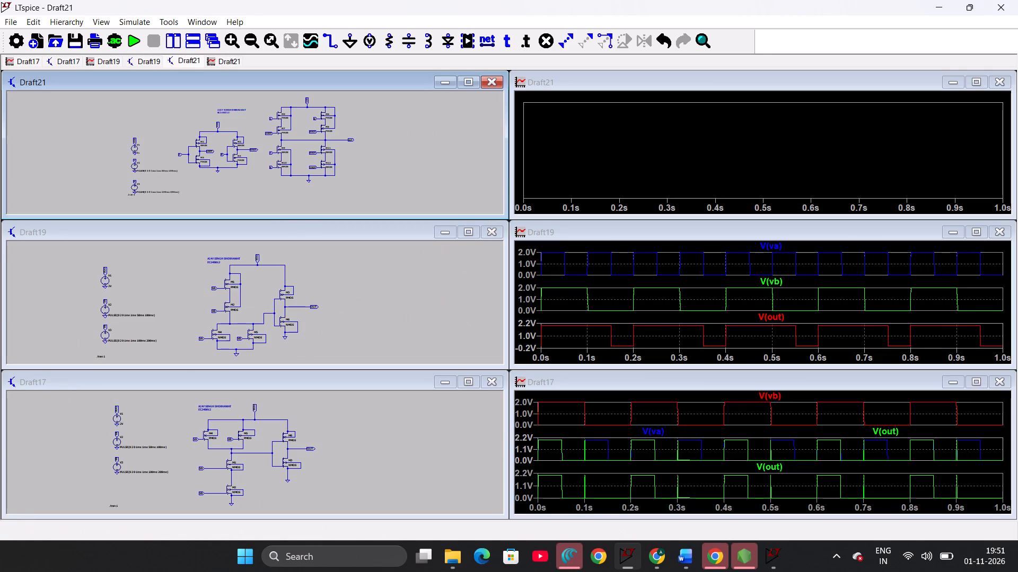
# Plot the voltages at the XOR network's OUT and ANOT nodes in the Draft21 waveform window.
pyautogui.click(348, 140)
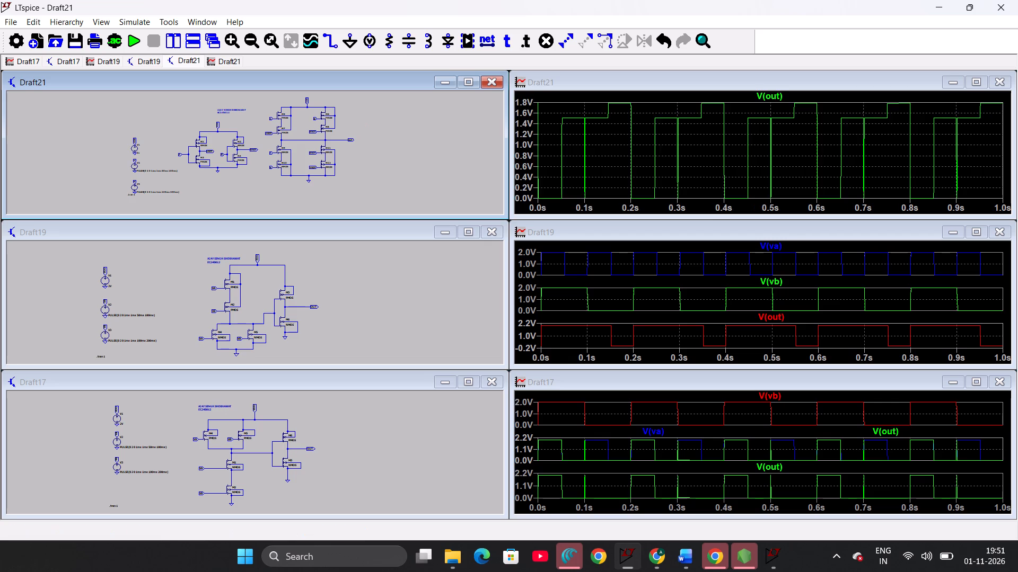
pyautogui.click(348, 140)
pyautogui.click(271, 133)
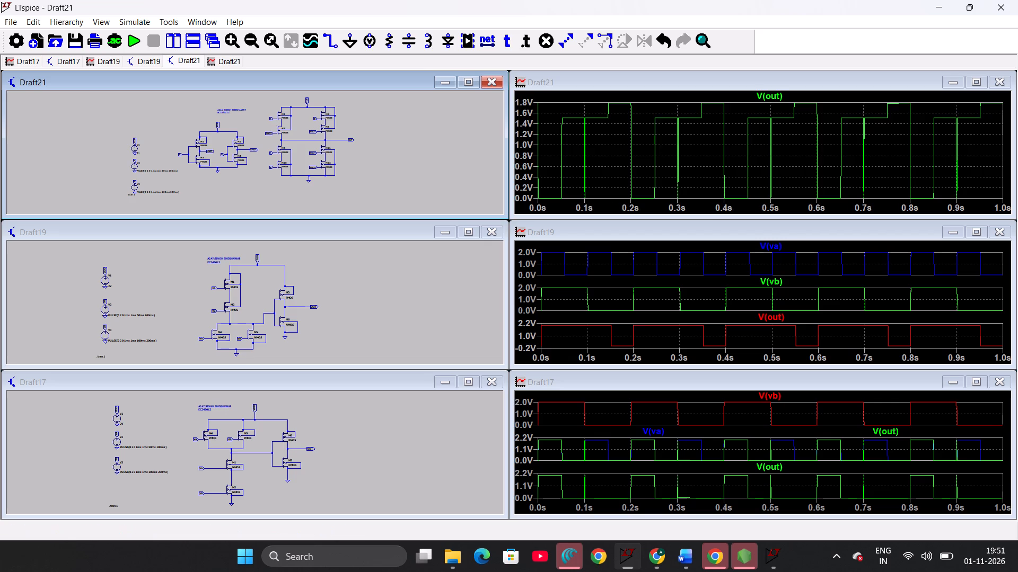
pyautogui.doubleClick(271, 133)
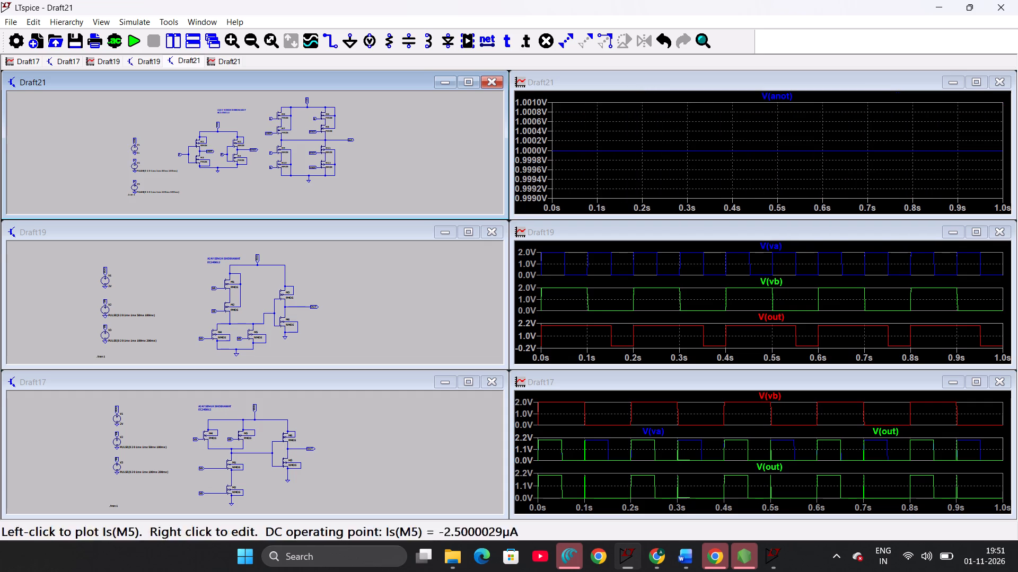
pyautogui.click(350, 139)
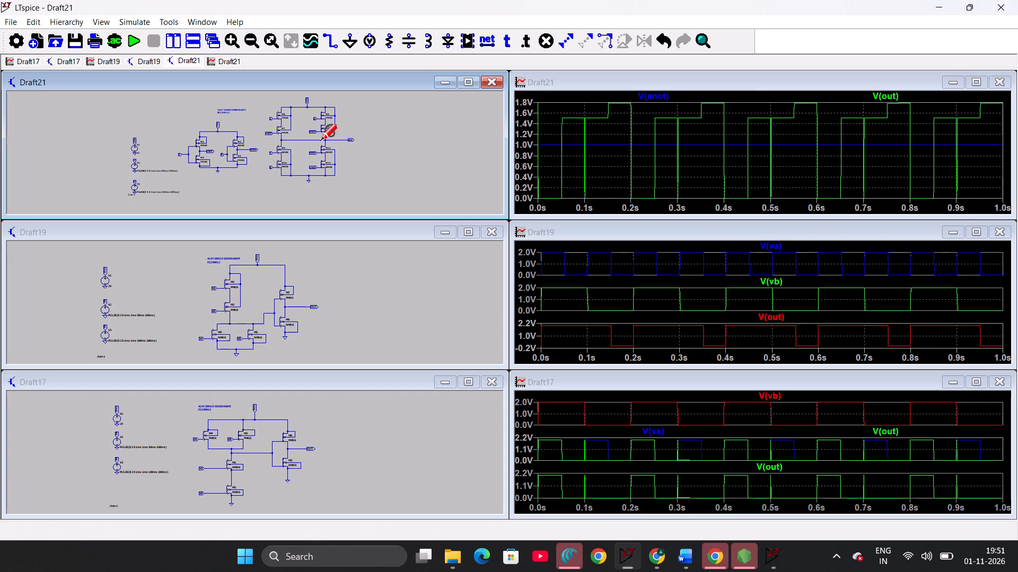
# Replace the plotted traces with input A's voltage and add input B's voltage to the same plot.
pyautogui.click(180, 154)
pyautogui.doubleClick(180, 154)
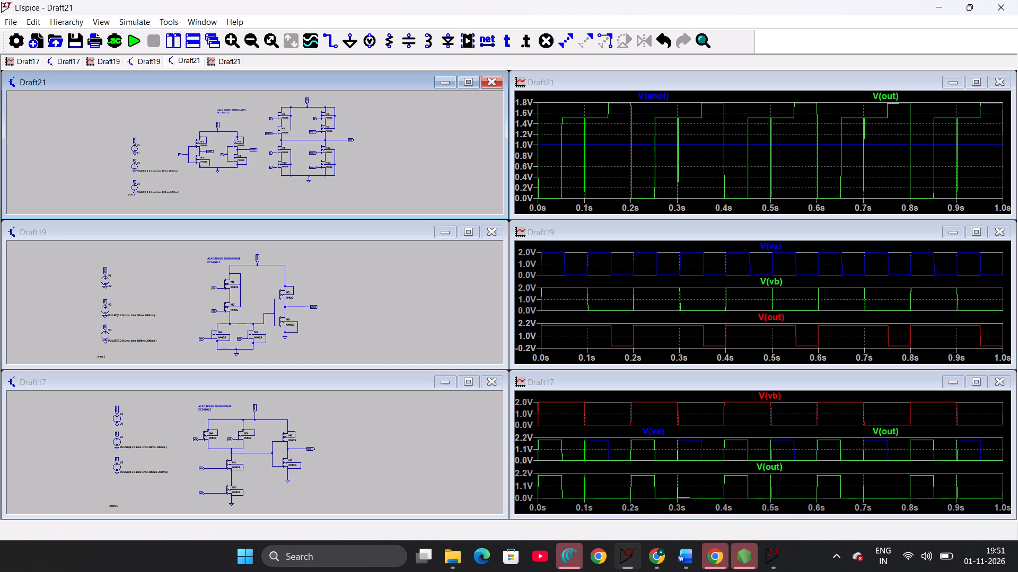
pyautogui.click(179, 155)
pyautogui.doubleClick(179, 155)
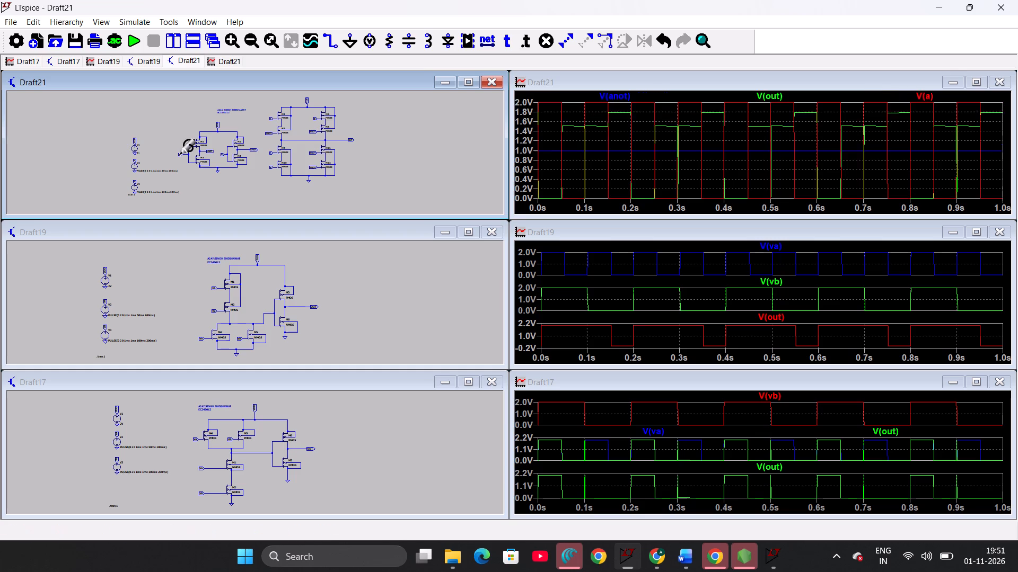
pyautogui.click(222, 154)
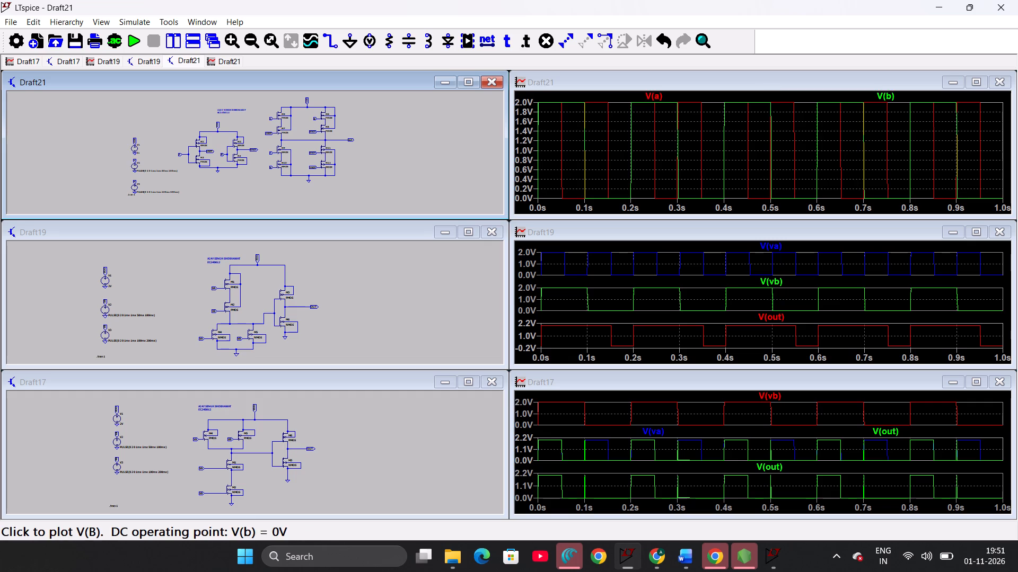
# Isolate the ANOT inverter output in the plot, add the BNOT output, and examine the two inverters up close.
pyautogui.click(211, 150)
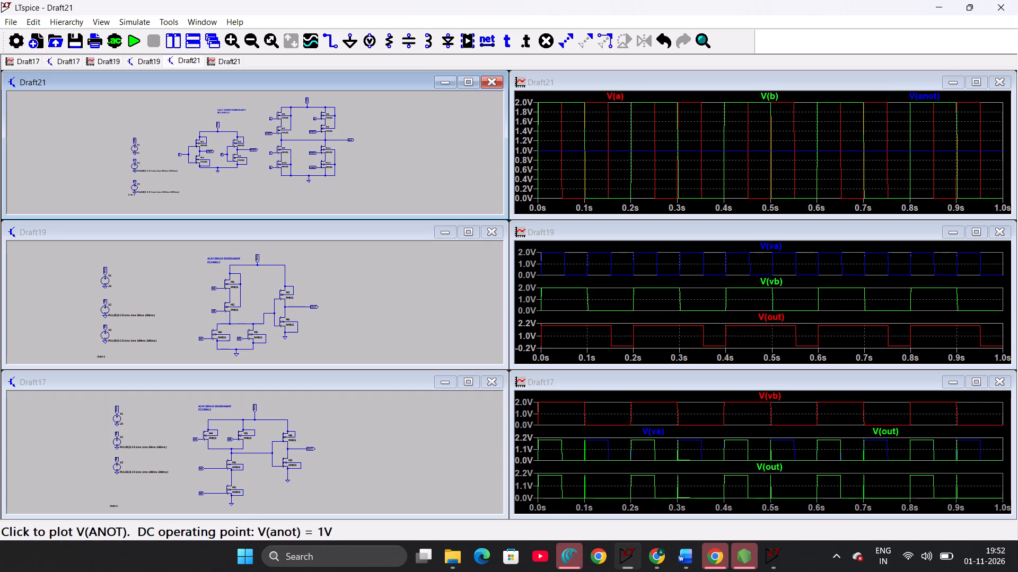
pyautogui.click(208, 151)
pyautogui.click(252, 149)
pyautogui.scroll(5, 252, 149)
pyautogui.keyDown('ctrl'); pyautogui.scroll(-11, 252, 149); pyautogui.keyUp('ctrl')
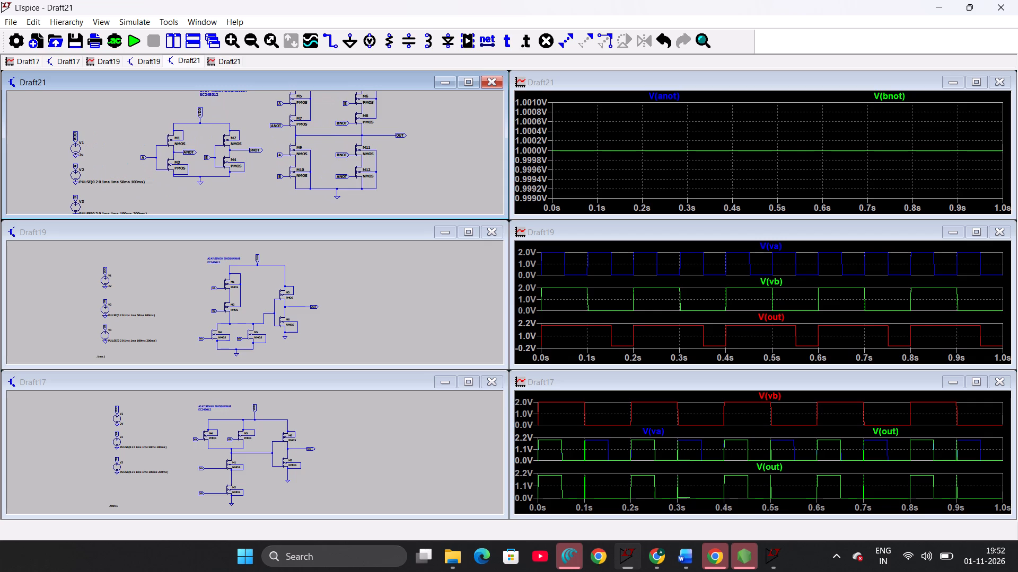
pyautogui.keyDown('ctrl'); pyautogui.scroll(-14, 252, 149); pyautogui.keyUp('ctrl')
pyautogui.keyDown('ctrl'); pyautogui.scroll(-8, 252, 149); pyautogui.keyUp('ctrl')
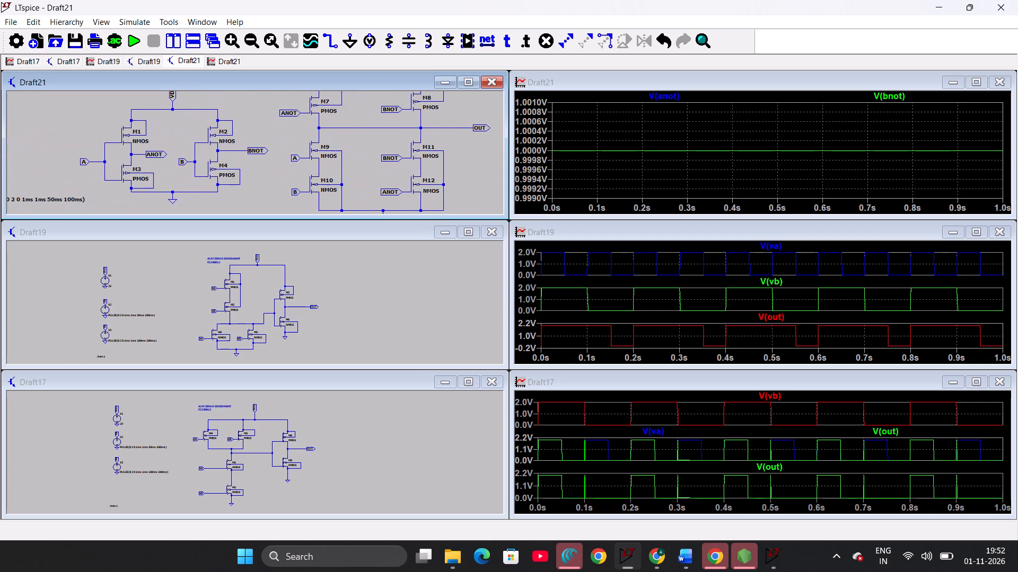
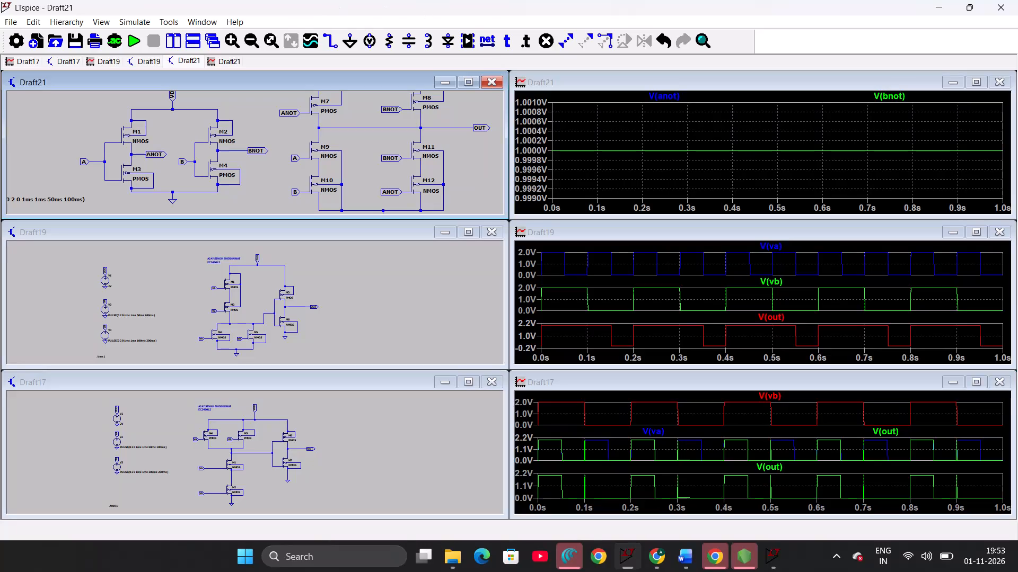
# Delete the four transistors M1, M2, M3 and M4 from the A and B inverters in the Draft21 schematic.
pyautogui.click(468, 79)
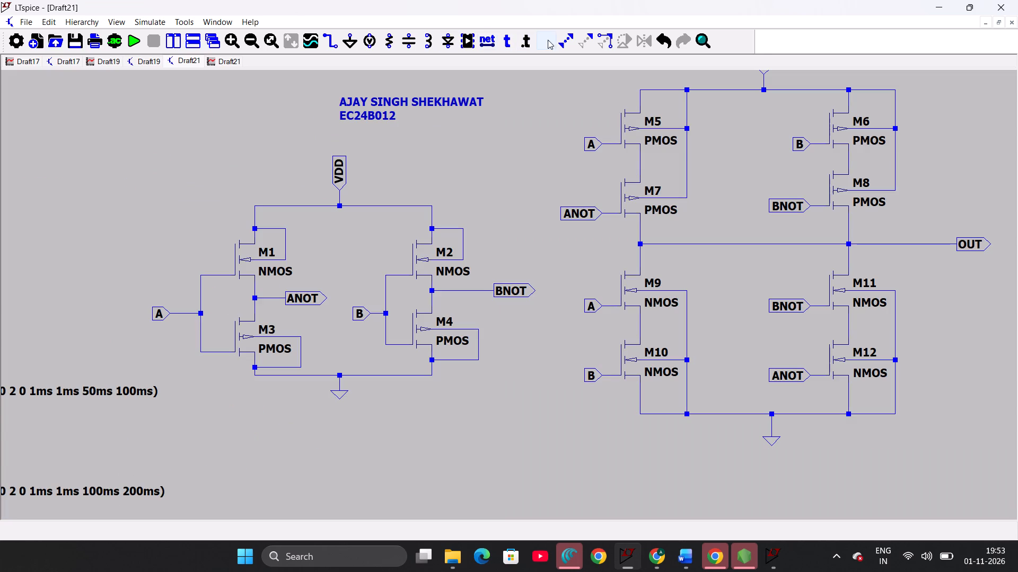
pyautogui.click(548, 40)
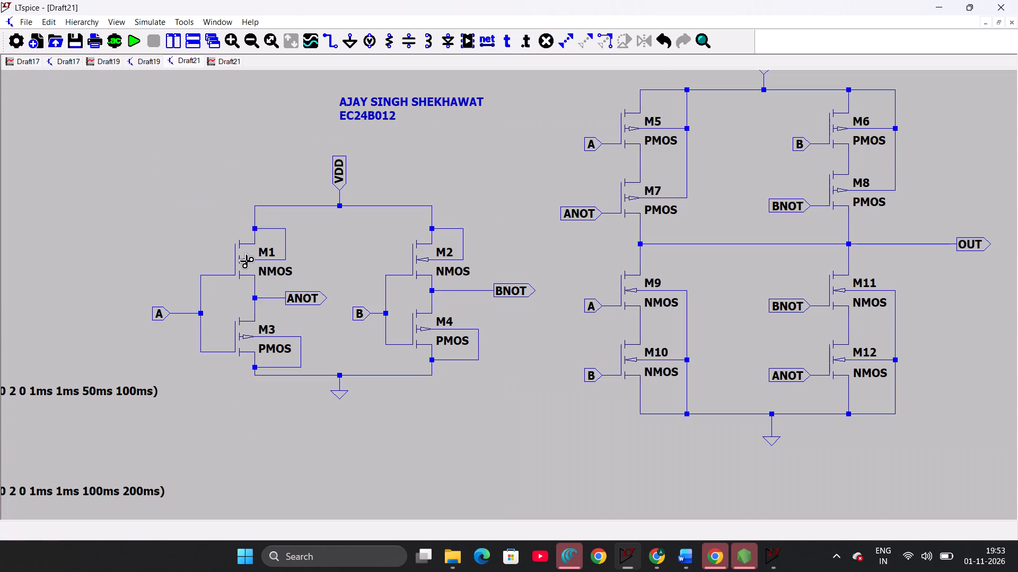
pyautogui.click(244, 259)
pyautogui.click(422, 260)
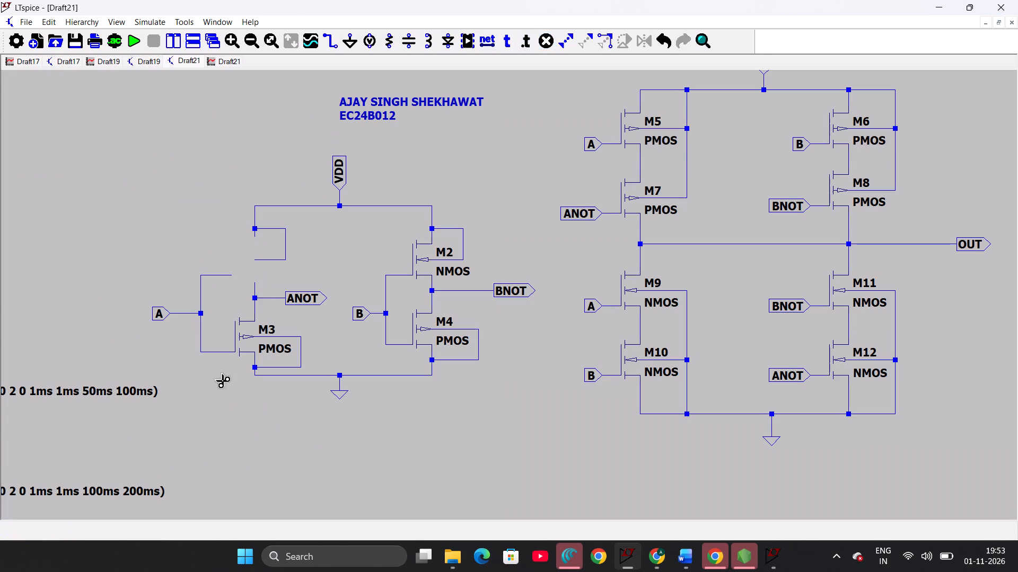
pyautogui.click(255, 342)
pyautogui.click(440, 336)
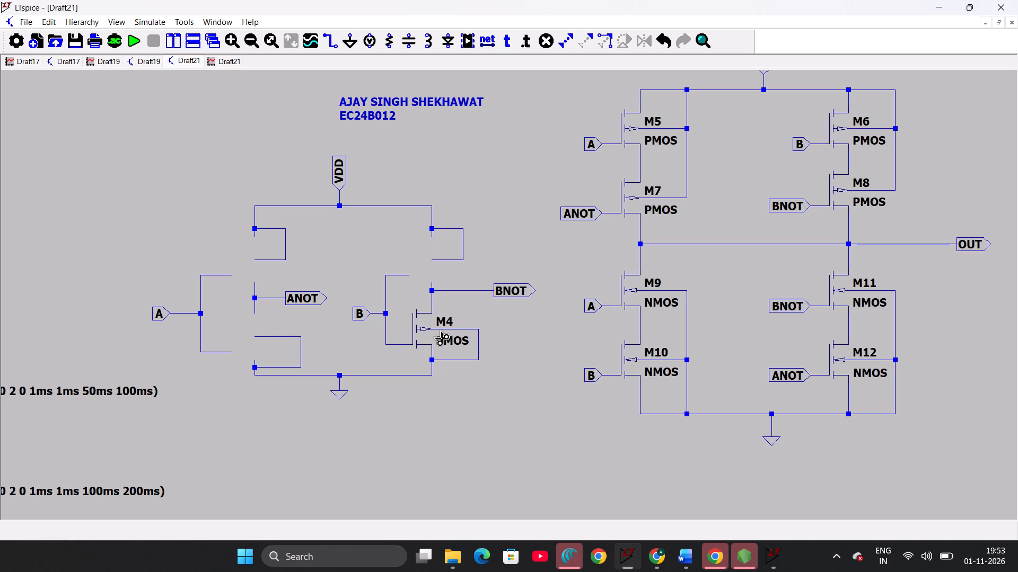
pyautogui.rightClick(191, 209)
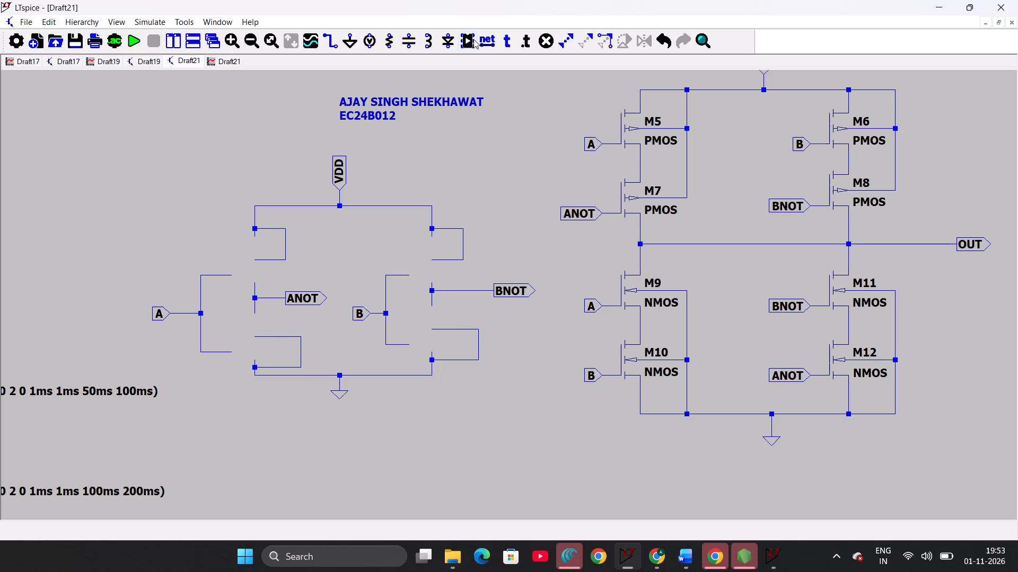
# Place an nmos4 transistor in the lower, ground-side gap of both the A and B inverters.
pyautogui.click(471, 40)
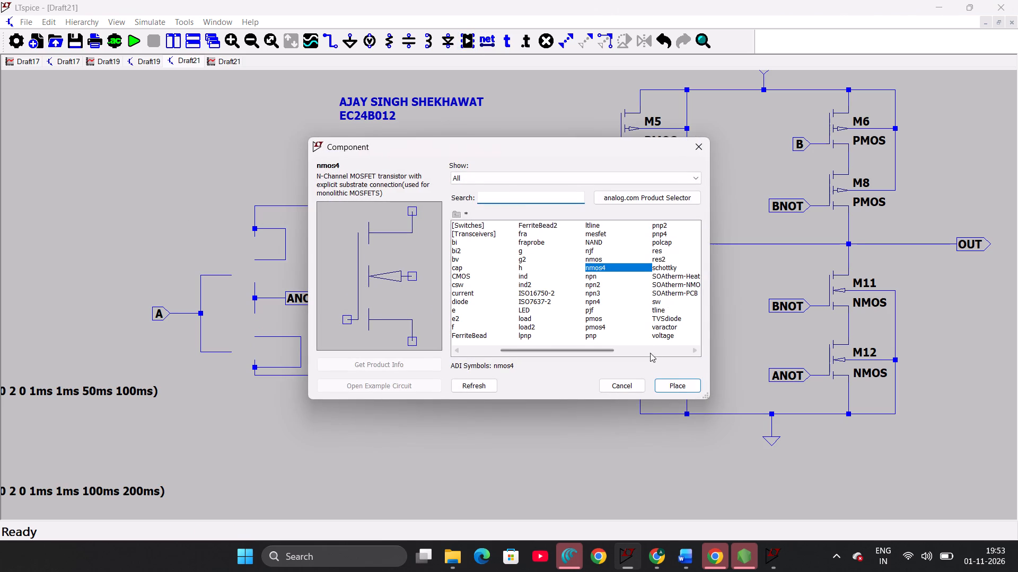
pyautogui.click(675, 387)
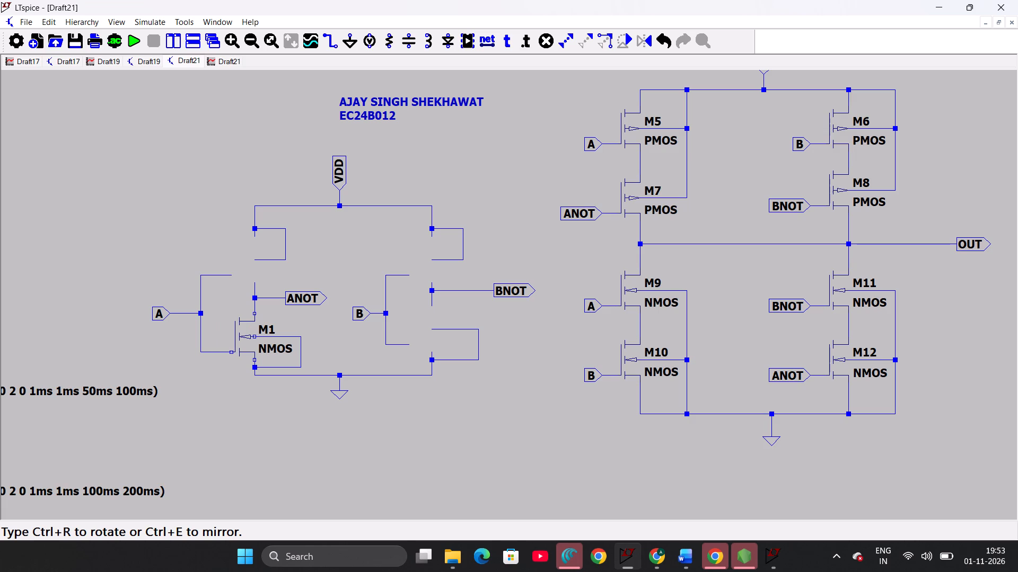
pyautogui.click(246, 336)
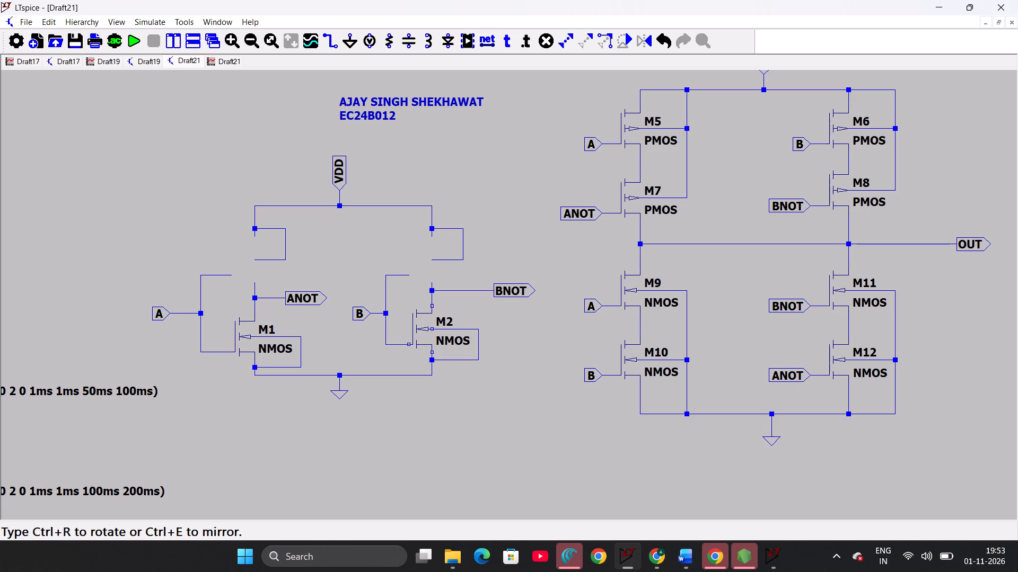
pyautogui.click(427, 330)
pyautogui.rightClick(179, 216)
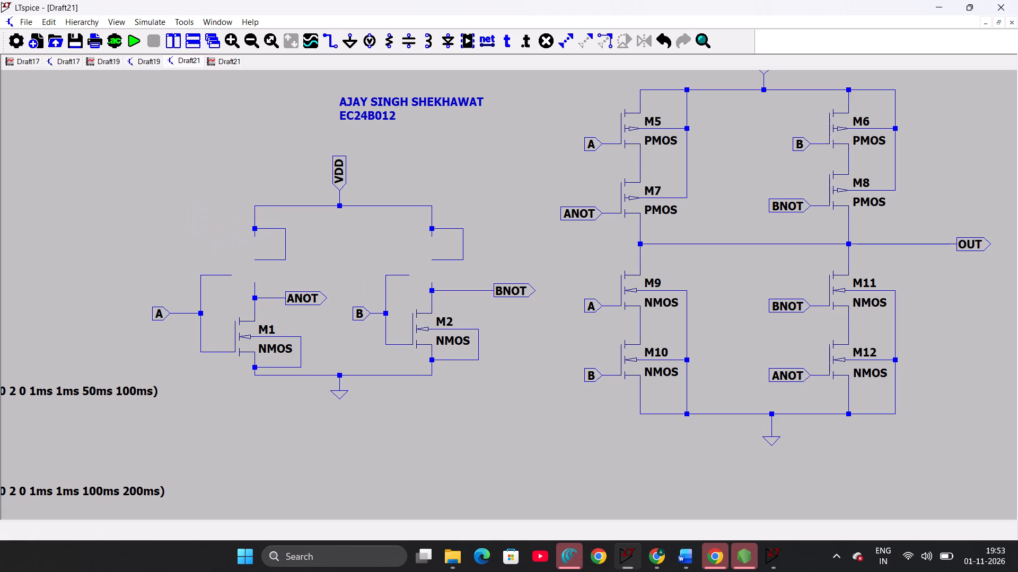
# Place a pmos4 transistor in the upper, VDD-side gap of both the A and B inverters.
pyautogui.click(473, 40)
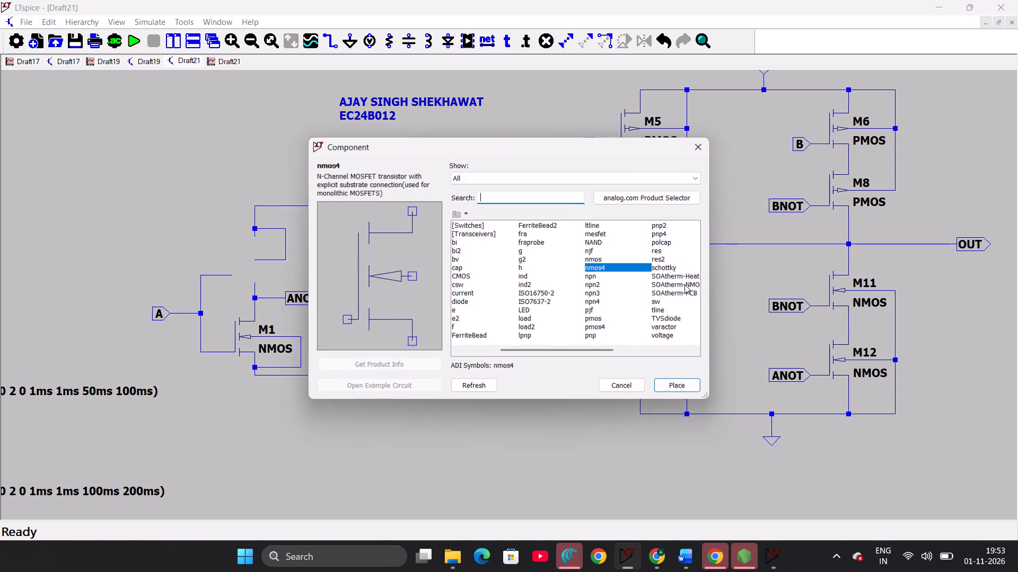
pyautogui.click(600, 325)
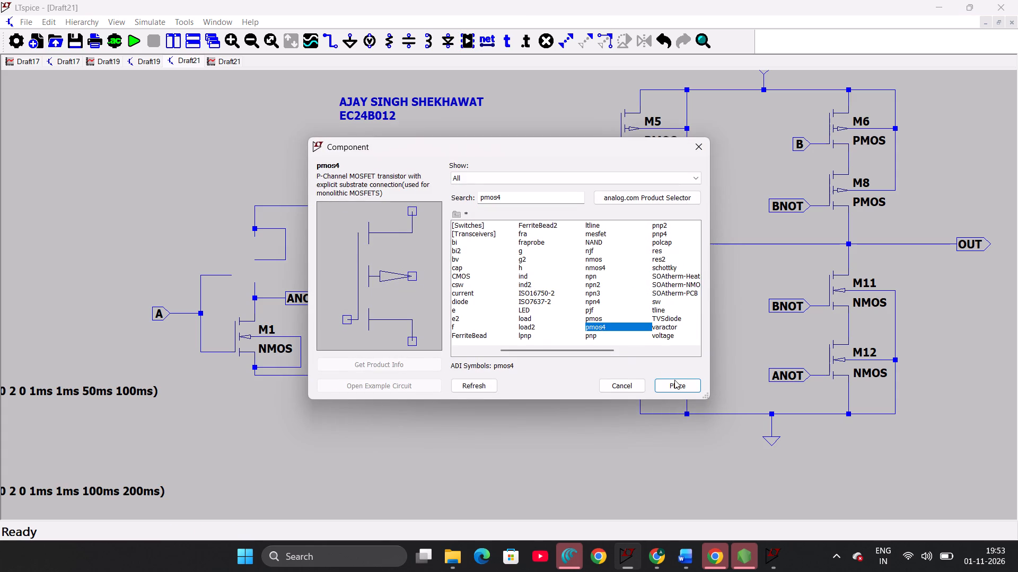
pyautogui.click(676, 380)
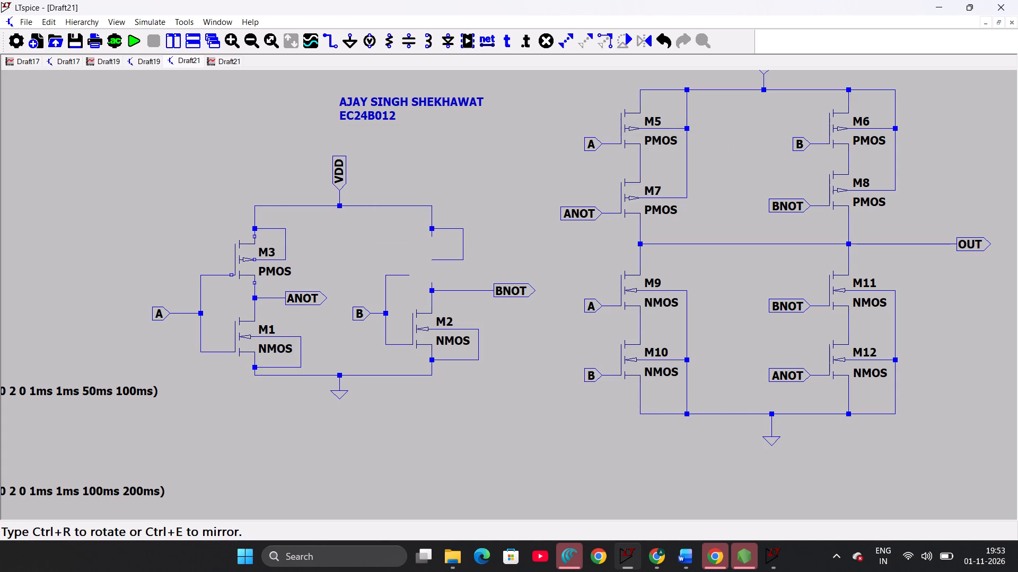
pyautogui.click(247, 258)
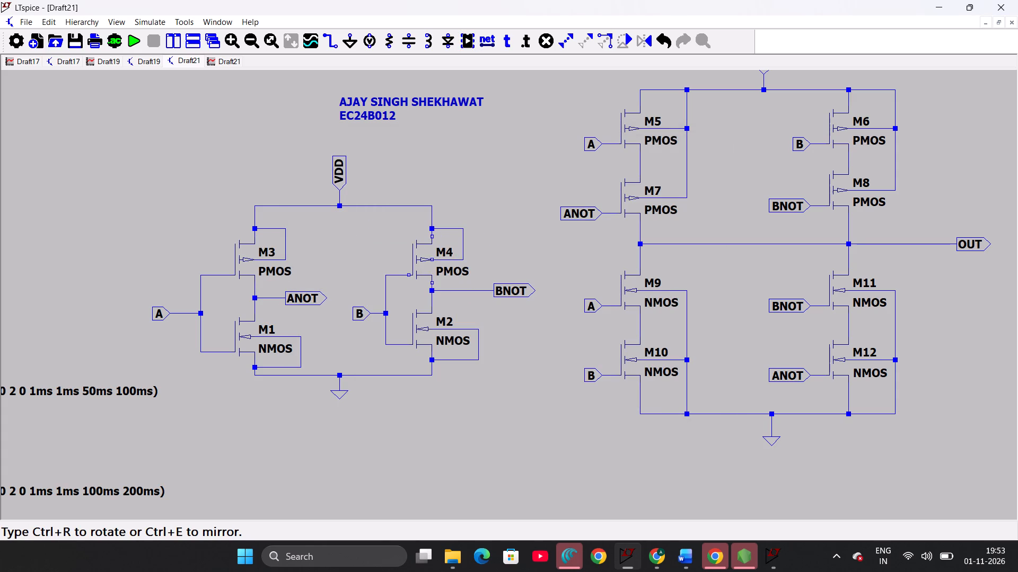
pyautogui.click(423, 256)
pyautogui.rightClick(139, 166)
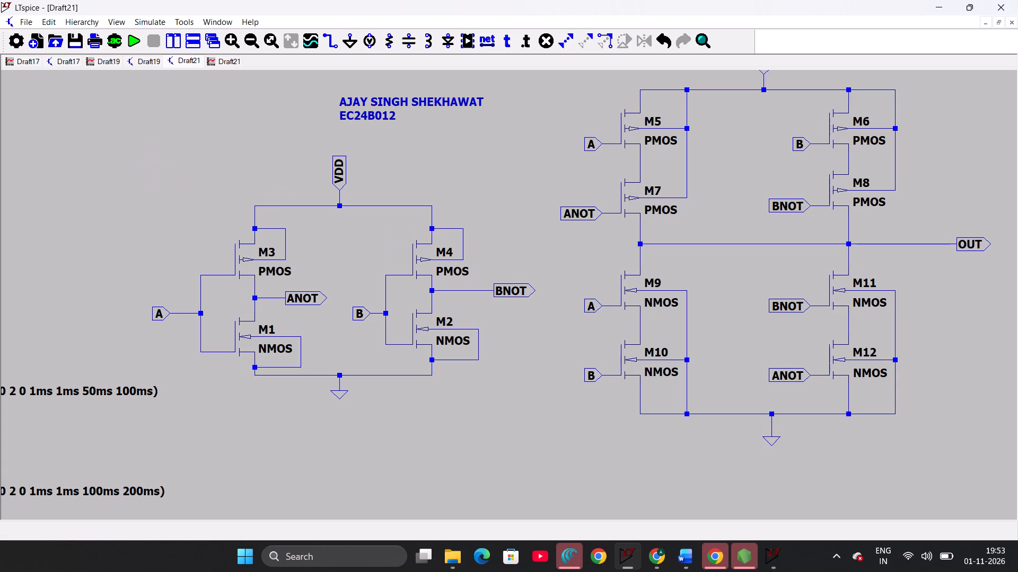
# Rerun the transient simulation of the Draft21 schematic with the rebuilt inverters.
pyautogui.rightClick(76, 183)
pyautogui.click(106, 210)
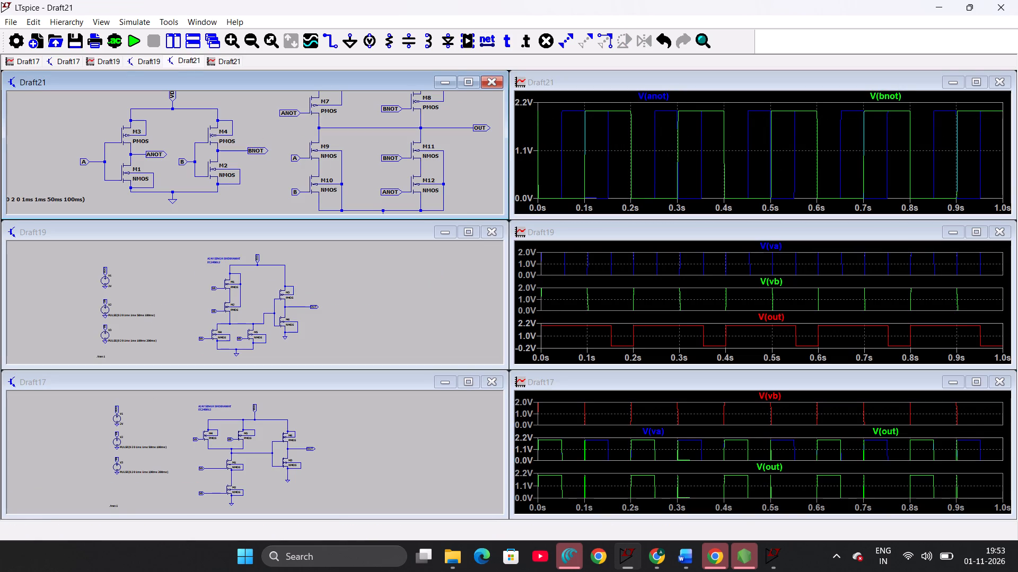
# Replace the plotted traces with input A's voltage, and add the B, ANOT, BNOT and OUT voltages to the same plot.
pyautogui.click(85, 164)
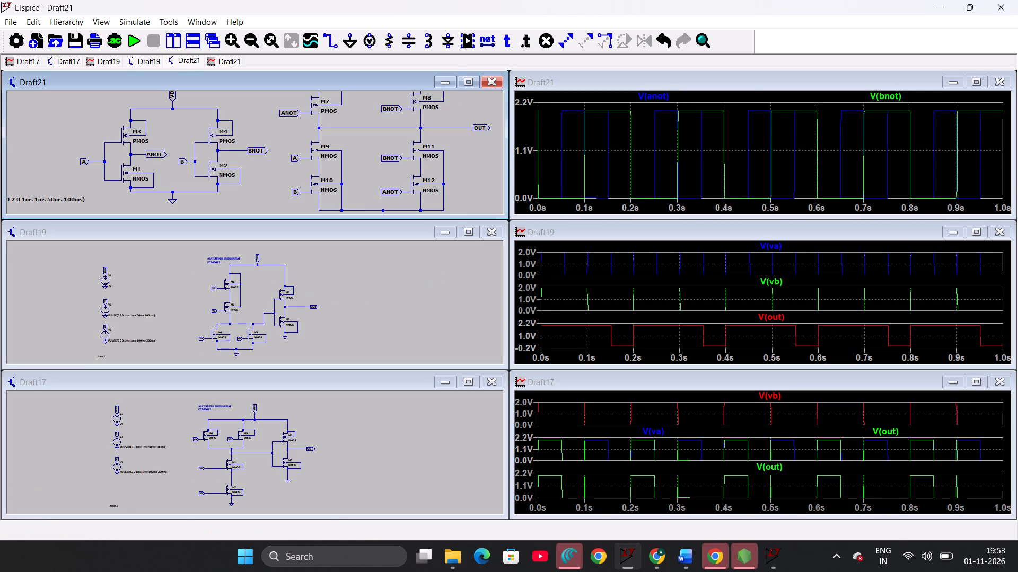
pyautogui.tripleClick(85, 164)
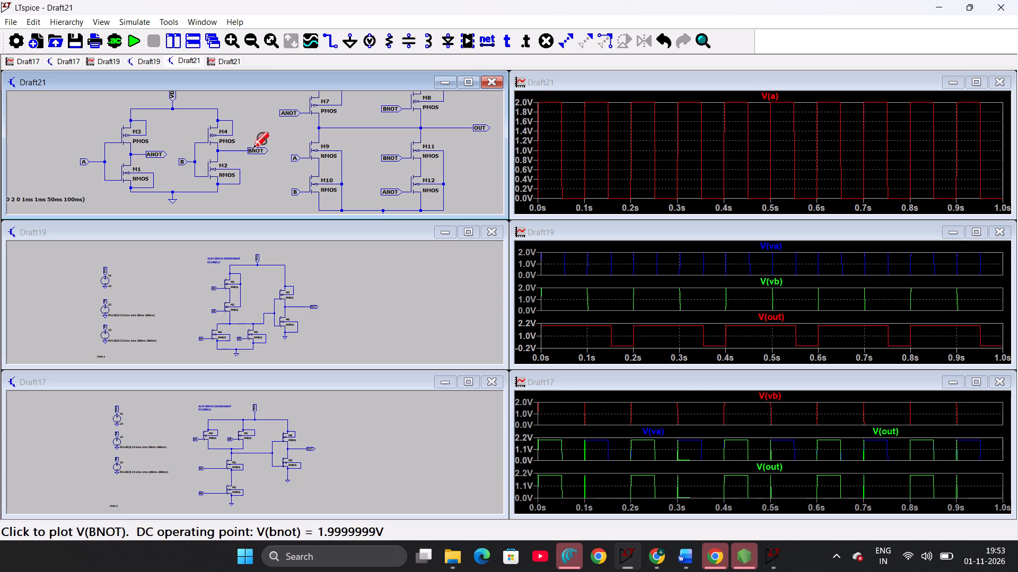
pyautogui.click(181, 162)
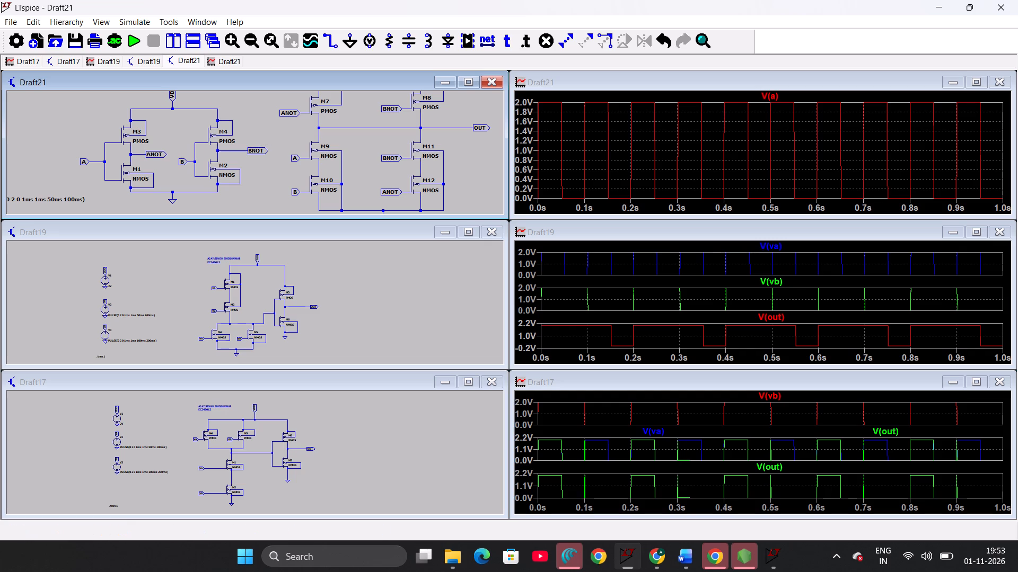
pyautogui.click(154, 154)
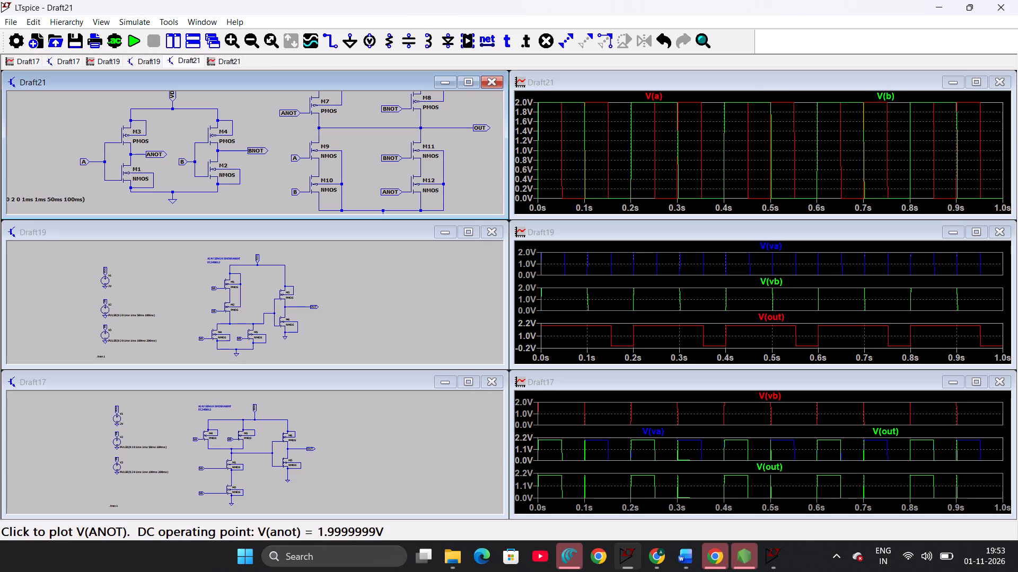
pyautogui.click(252, 154)
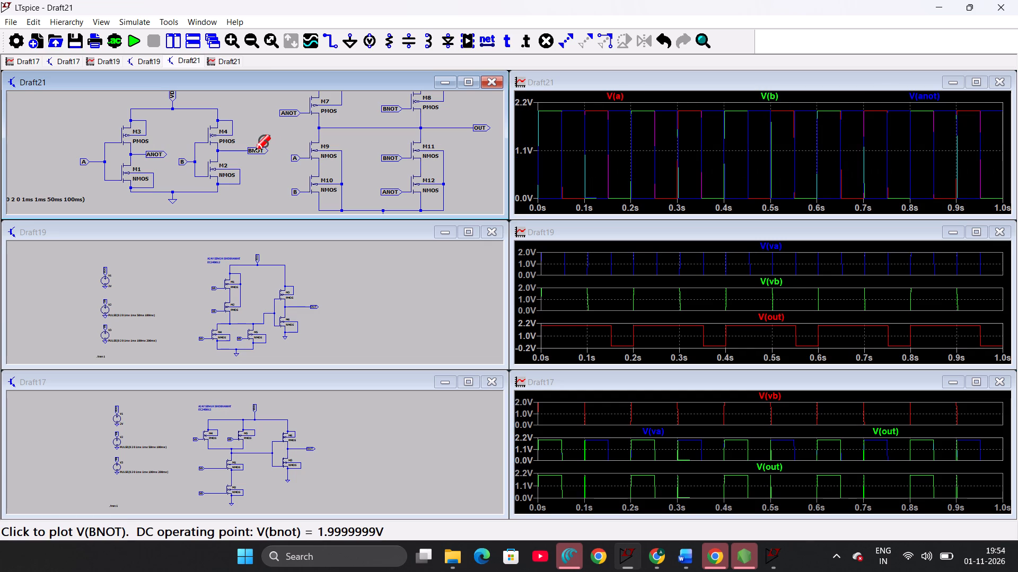
pyautogui.click(252, 150)
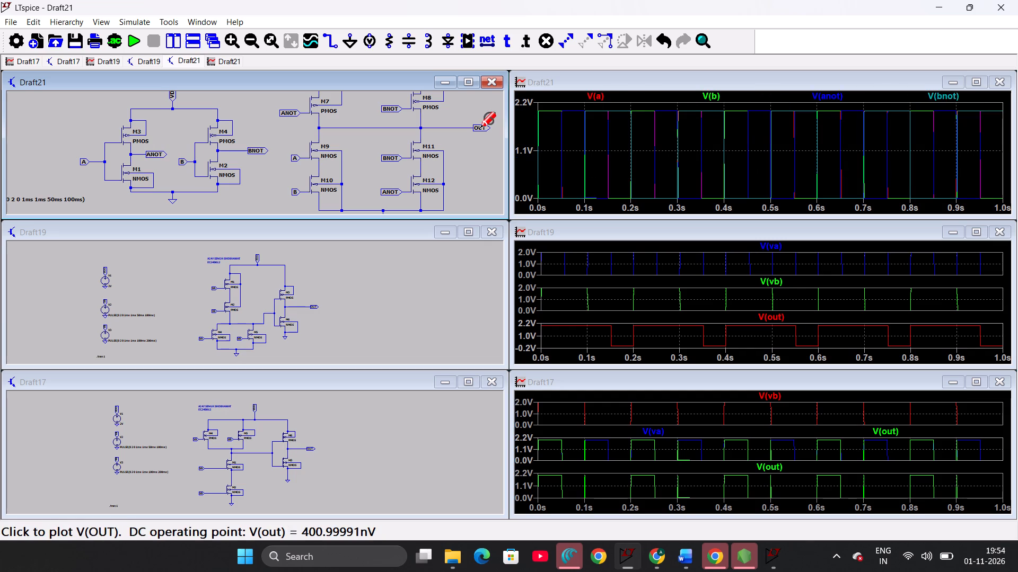
pyautogui.click(479, 128)
# Enlarge the Draft21 waveform window and add four empty plot panes below the existing one.
pyautogui.click(972, 78)
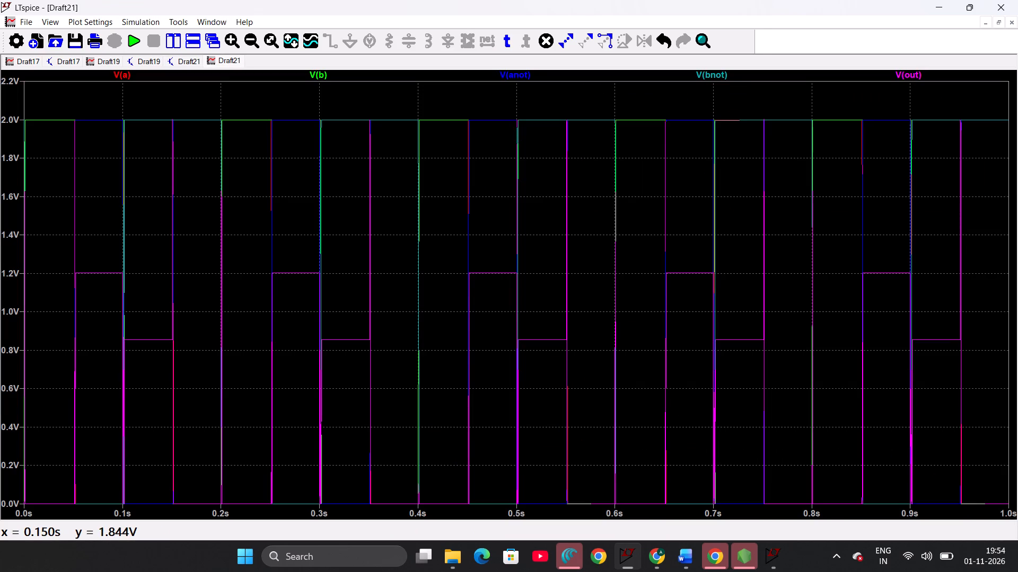
pyautogui.rightClick(171, 149)
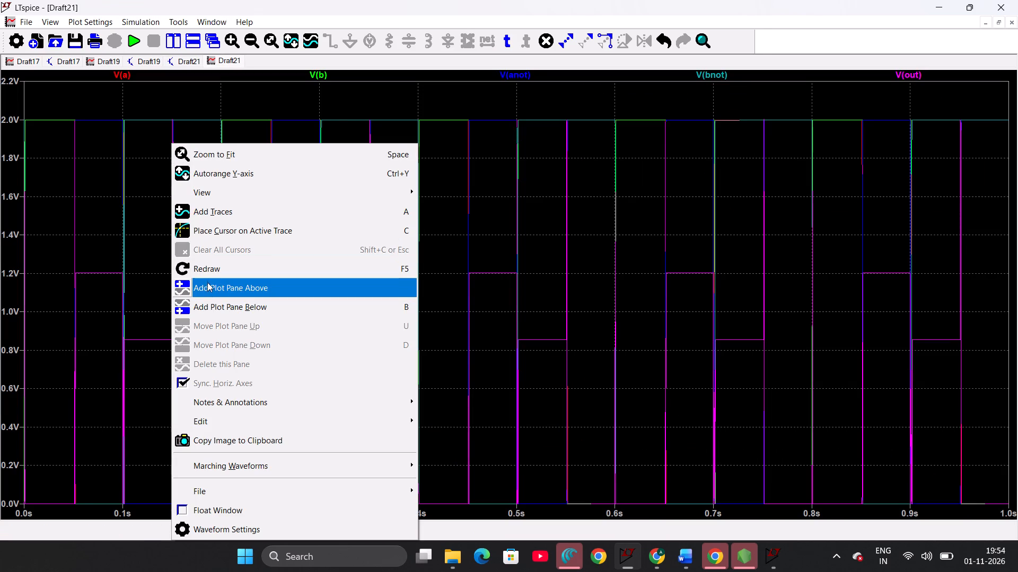
pyautogui.click(206, 307)
pyautogui.rightClick(164, 198)
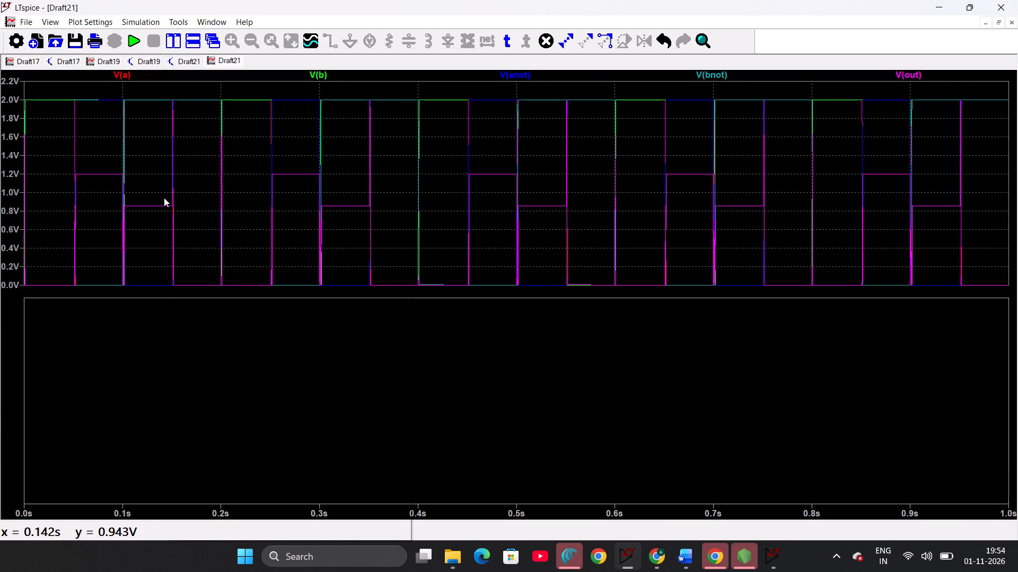
pyautogui.click(203, 301)
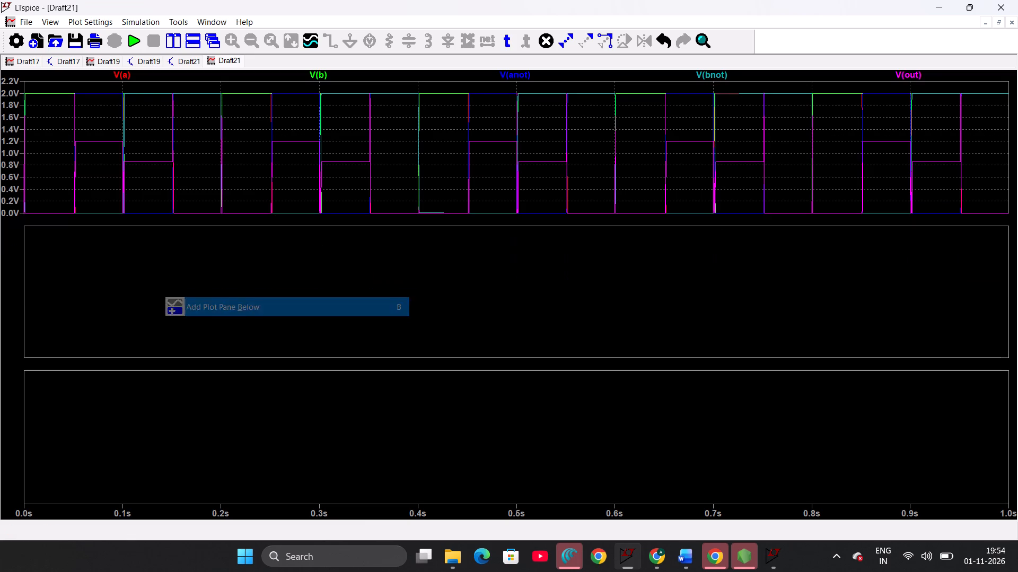
pyautogui.rightClick(131, 157)
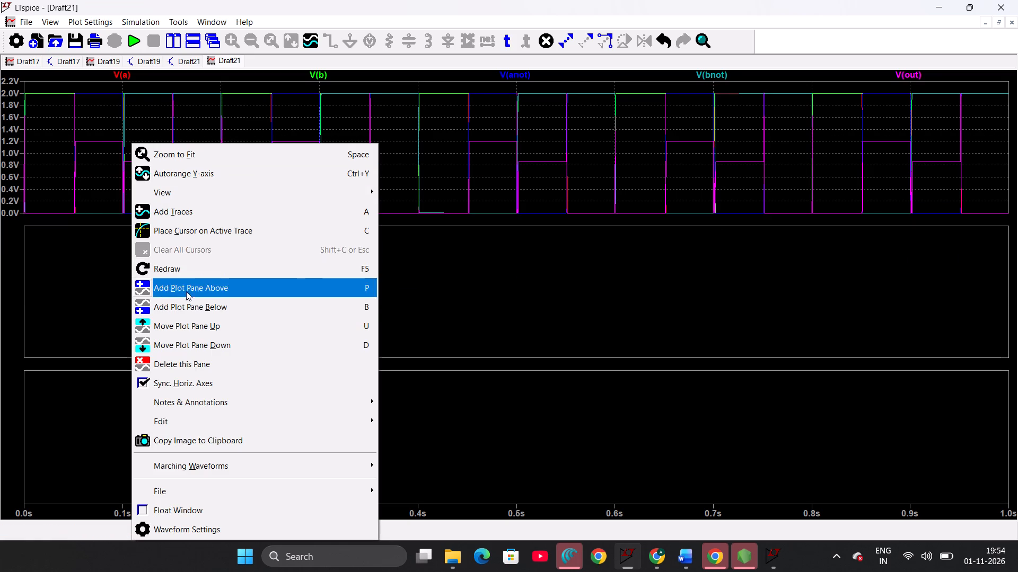
pyautogui.click(187, 303)
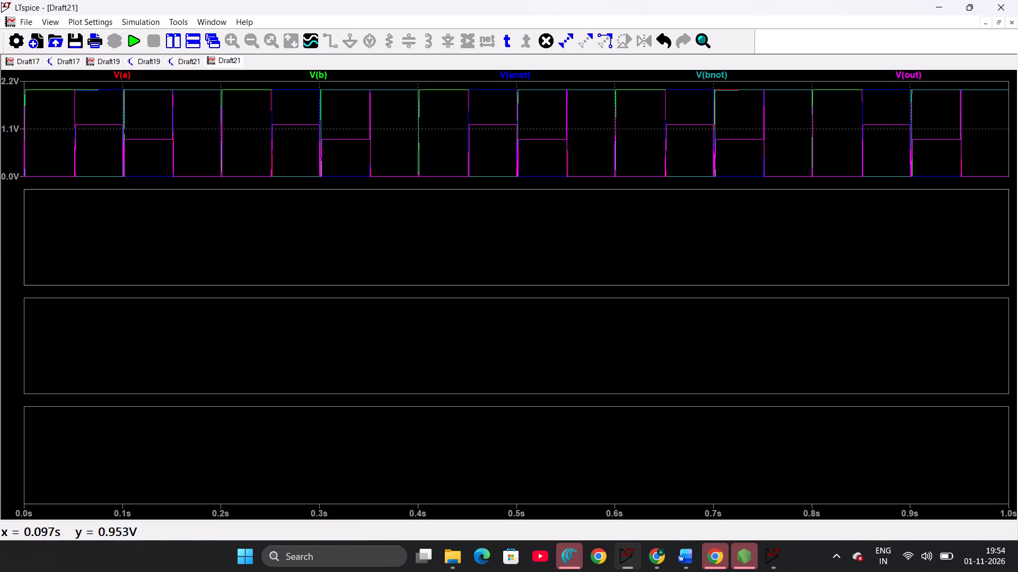
pyautogui.rightClick(119, 136)
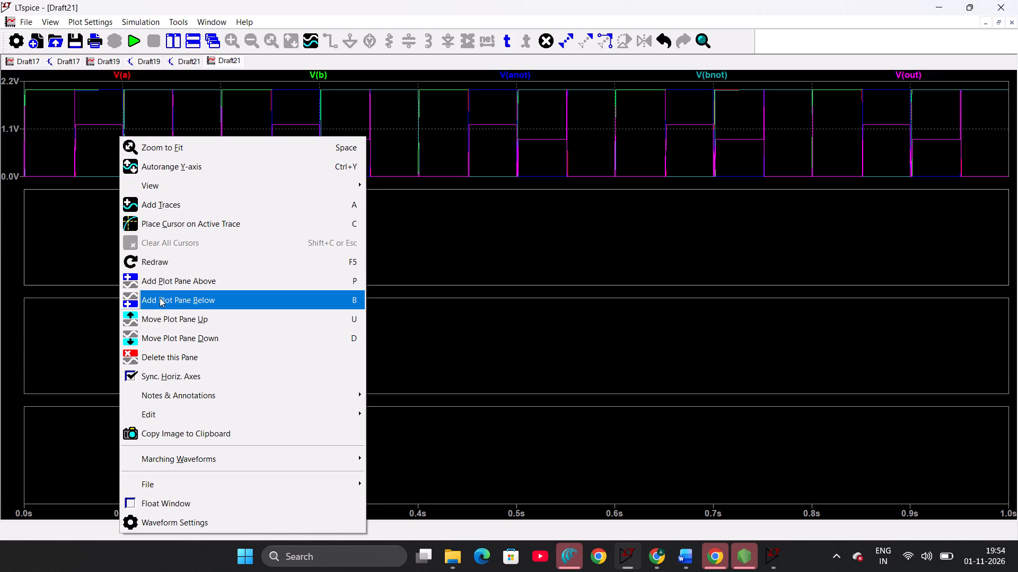
pyautogui.click(160, 298)
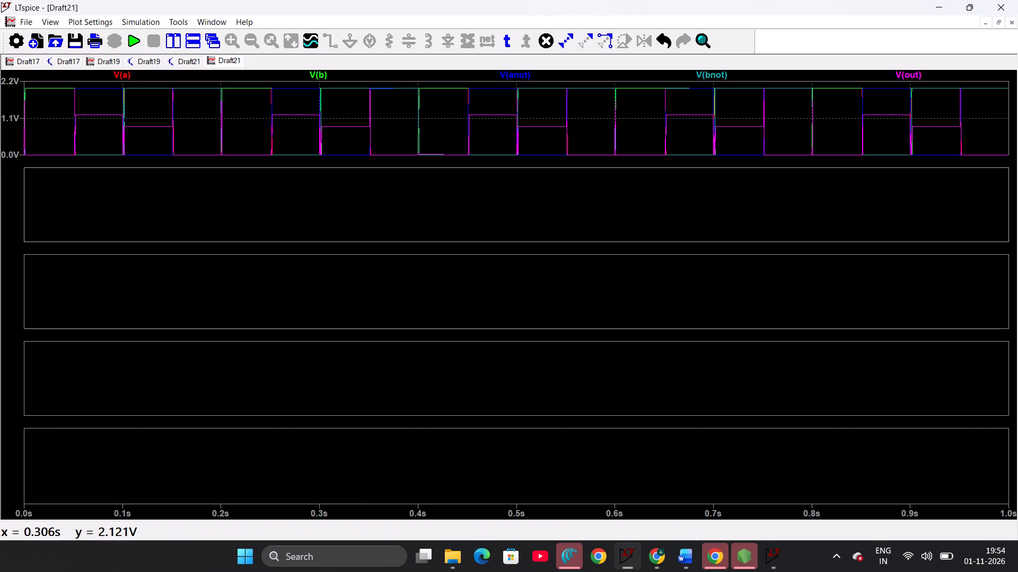
# Move V(anot), V(b), V(bnot) and V(out) into their own panes in that order below V(a).
pyautogui.moveTo(321, 74); pyautogui.dragTo(309, 271)
pyautogui.moveTo(398, 74); pyautogui.dragTo(385, 151)
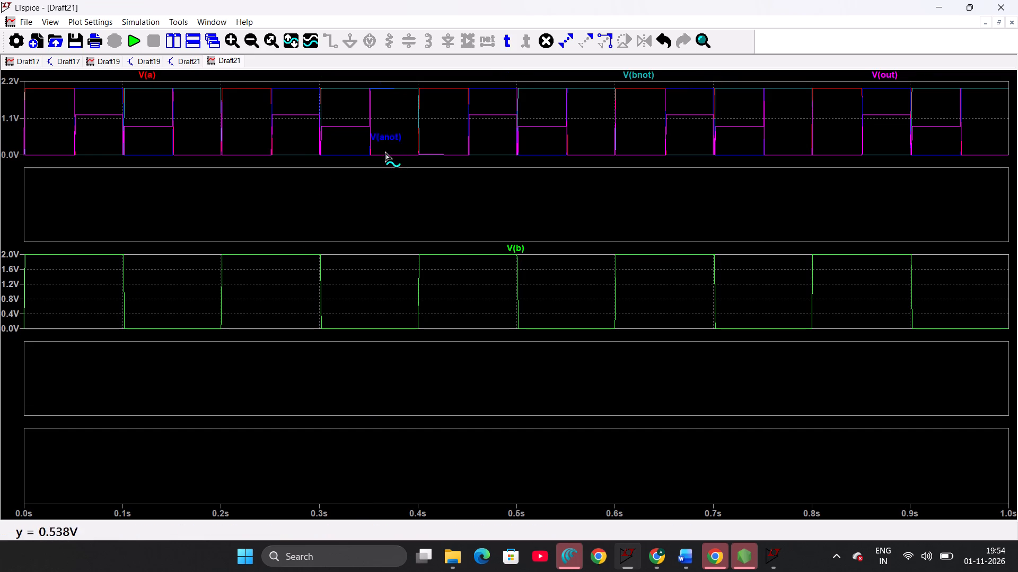
pyautogui.moveTo(385, 151); pyautogui.dragTo(383, 196)
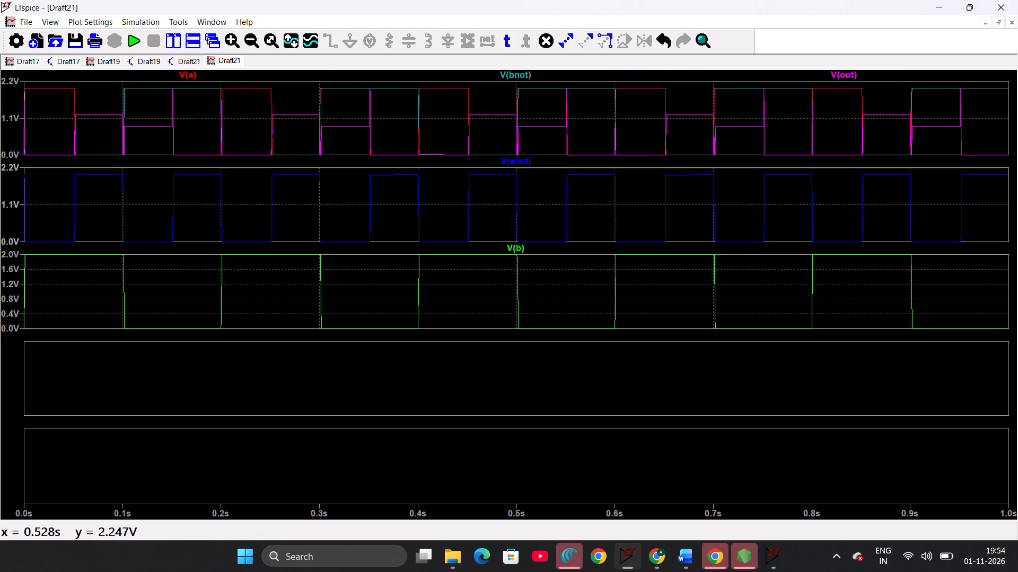
pyautogui.moveTo(516, 72); pyautogui.dragTo(397, 353)
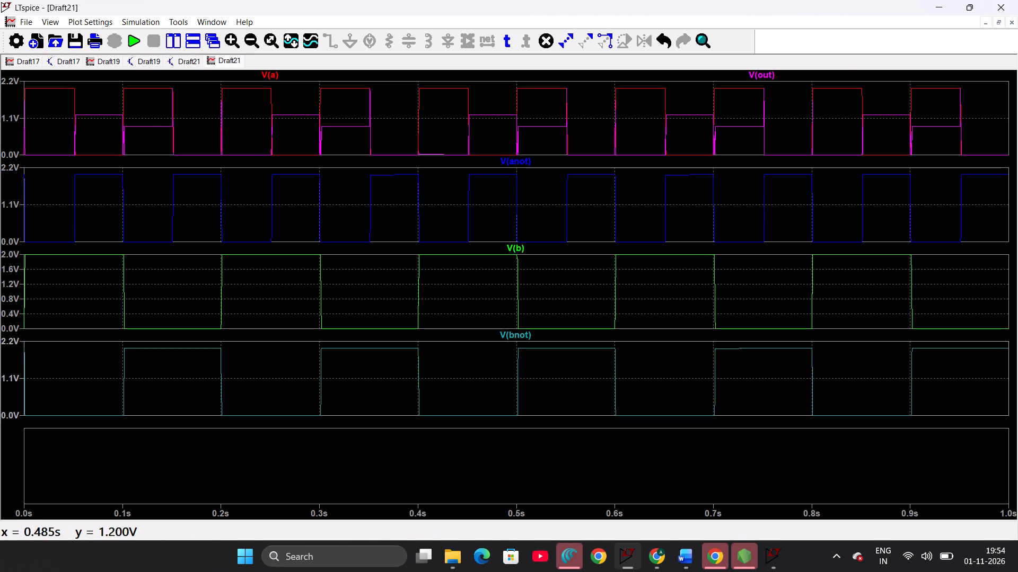
pyautogui.moveTo(759, 74); pyautogui.dragTo(523, 410)
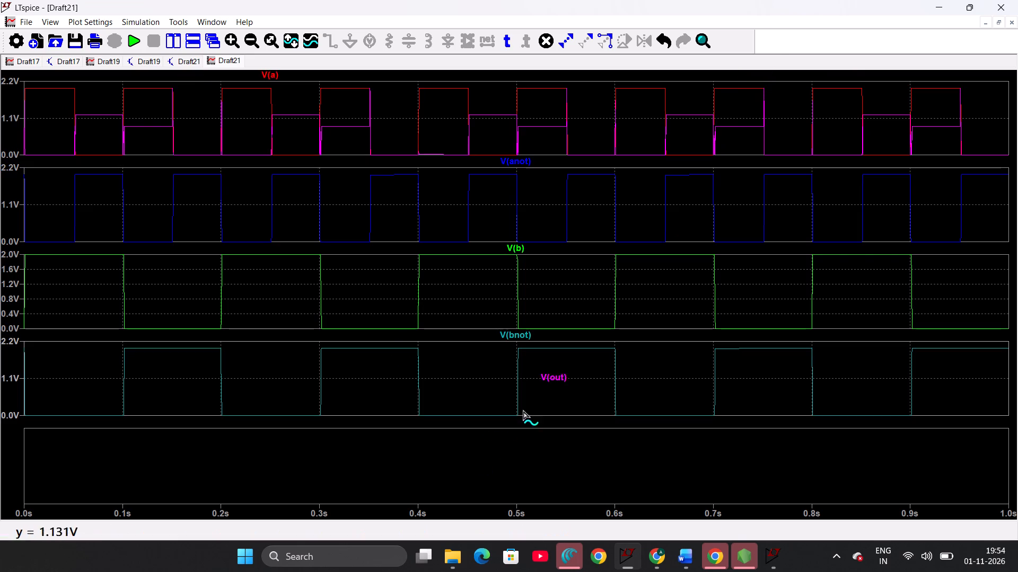
pyautogui.moveTo(523, 410); pyautogui.dragTo(452, 467)
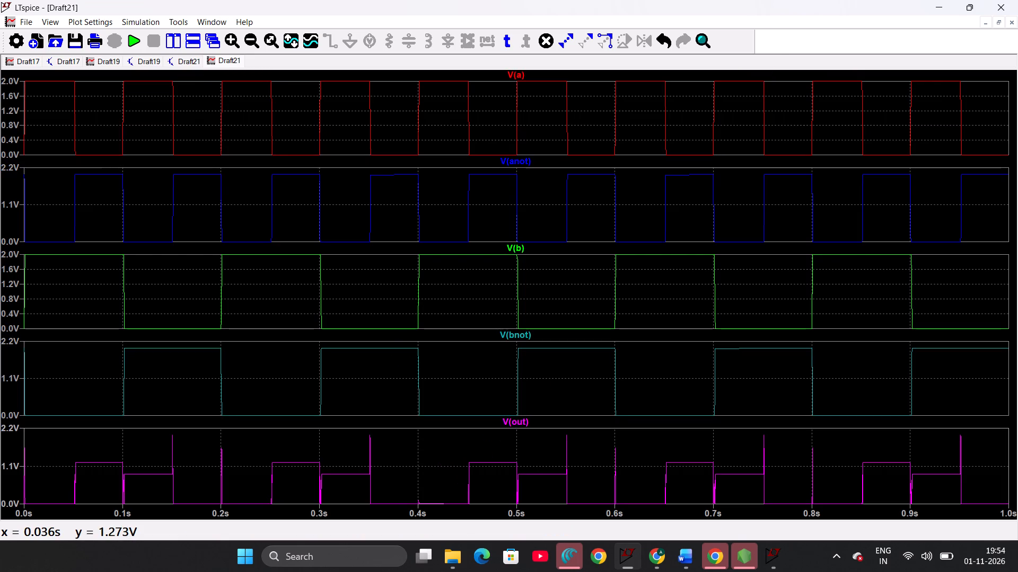
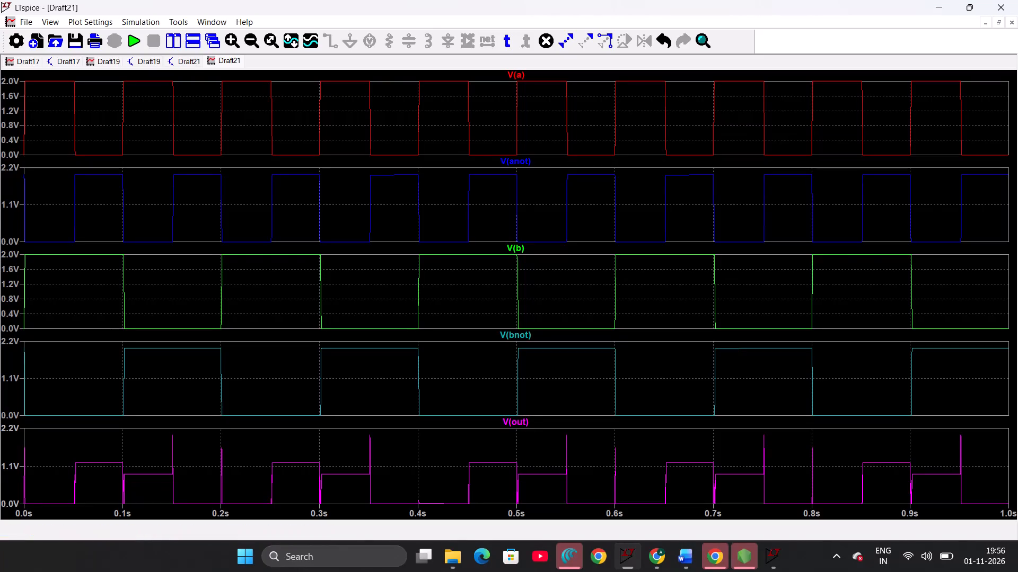
# Examine the Draft21 schematic, framing the sources, both inverters and the complete XOR network together.
pyautogui.click(192, 57)
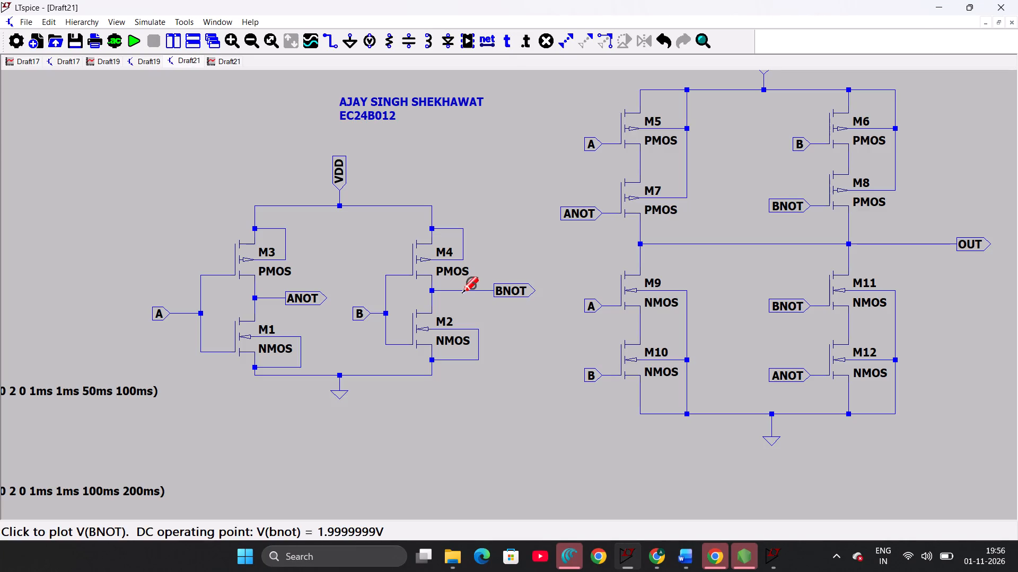
pyautogui.moveTo(479, 404); pyautogui.dragTo(276, 436)
pyautogui.keyDown('ctrl'); pyautogui.scroll(-2, 276, 436); pyautogui.keyUp('ctrl')
pyautogui.keyDown('ctrl'); pyautogui.scroll(6, 276, 436); pyautogui.keyUp('ctrl')
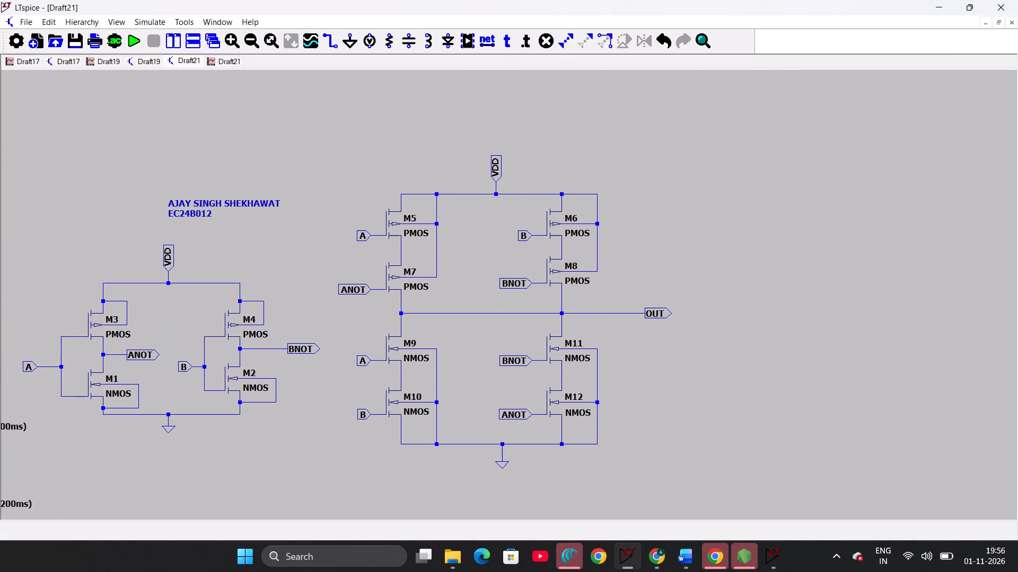
pyautogui.moveTo(276, 436); pyautogui.dragTo(373, 437)
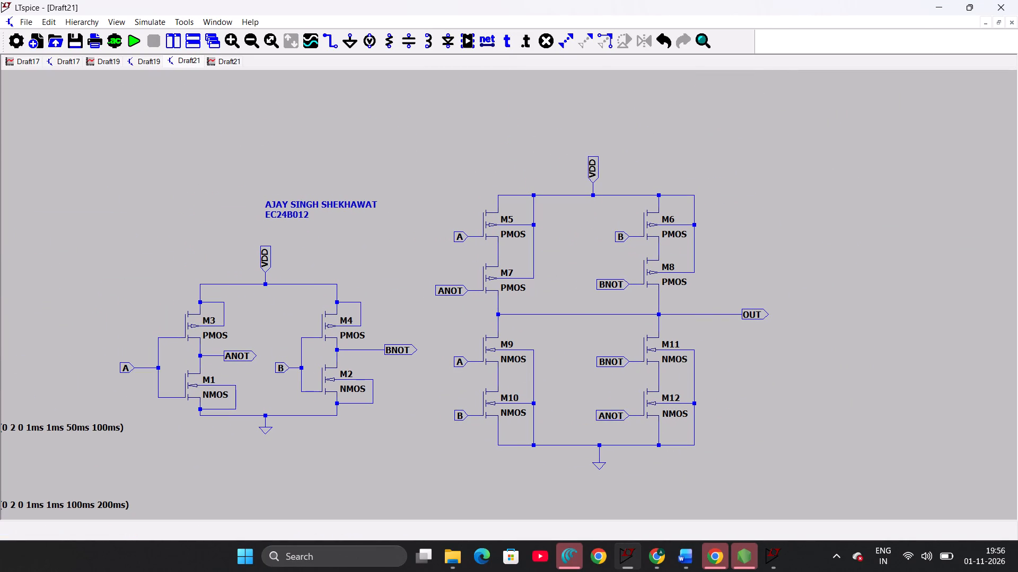
pyautogui.keyDown('ctrl'); pyautogui.scroll(5, 480, 135); pyautogui.keyUp('ctrl')
pyautogui.keyDown('ctrl'); pyautogui.scroll(-11, 480, 135); pyautogui.keyUp('ctrl')
pyautogui.moveTo(480, 135); pyautogui.dragTo(558, 124)
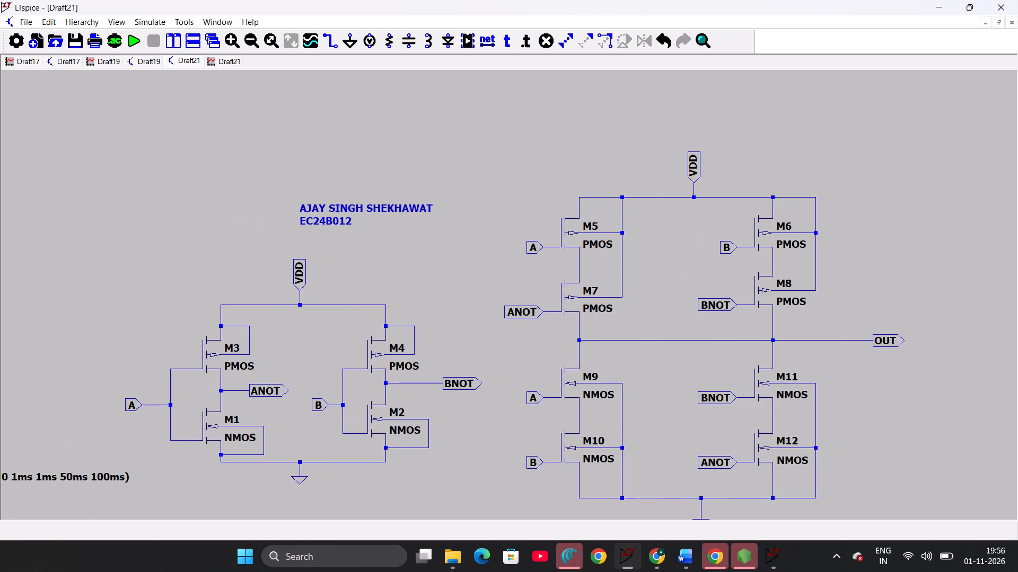
pyautogui.moveTo(475, 240); pyautogui.dragTo(499, 200)
pyautogui.keyDown('ctrl'); pyautogui.scroll(4, 499, 200); pyautogui.keyUp('ctrl')
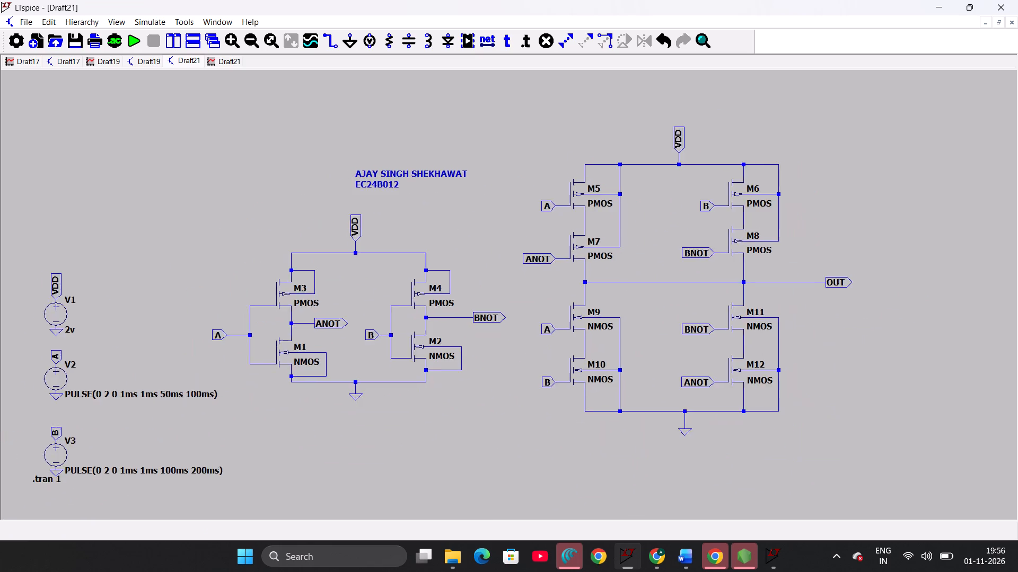
pyautogui.keyDown('ctrl'); pyautogui.scroll(-6, 499, 200); pyautogui.keyUp('ctrl')
pyautogui.keyDown('ctrl'); pyautogui.scroll(8, 499, 200); pyautogui.keyUp('ctrl')
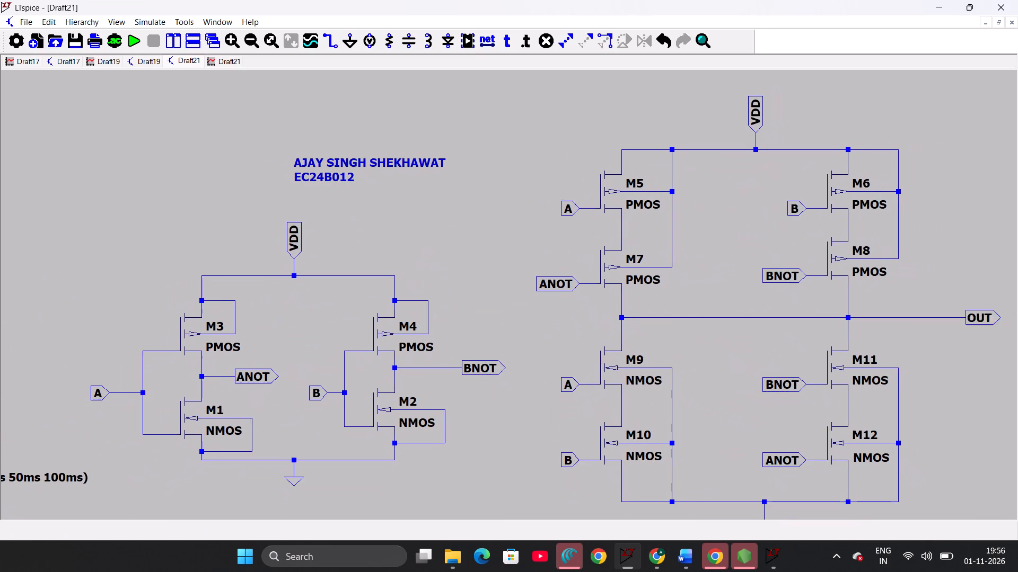
pyautogui.keyDown('ctrl'); pyautogui.scroll(2, 499, 200); pyautogui.keyUp('ctrl')
pyautogui.moveTo(499, 200); pyautogui.dragTo(457, 163)
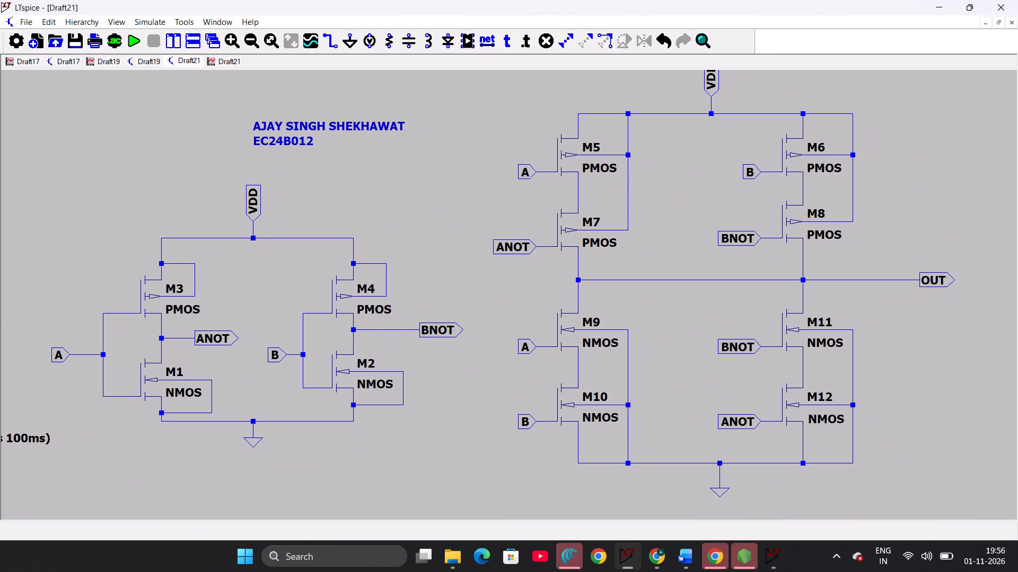
pyautogui.moveTo(457, 163); pyautogui.dragTo(471, 180)
pyautogui.keyDown('ctrl'); pyautogui.scroll(-3, 471, 180); pyautogui.keyUp('ctrl')
pyautogui.keyDown('ctrl'); pyautogui.scroll(4, 471, 180); pyautogui.keyUp('ctrl')
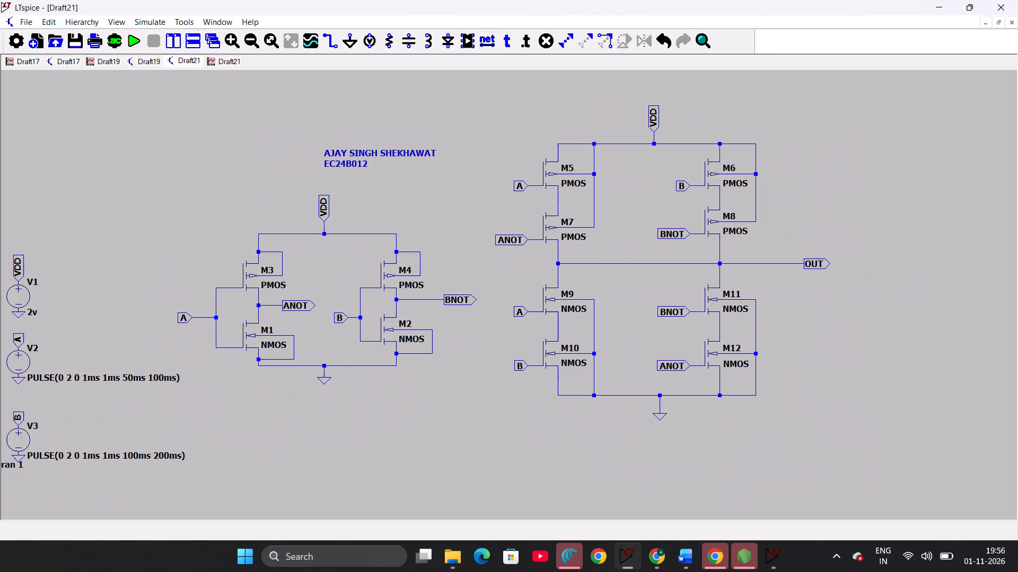
pyautogui.moveTo(471, 180); pyautogui.dragTo(481, 183)
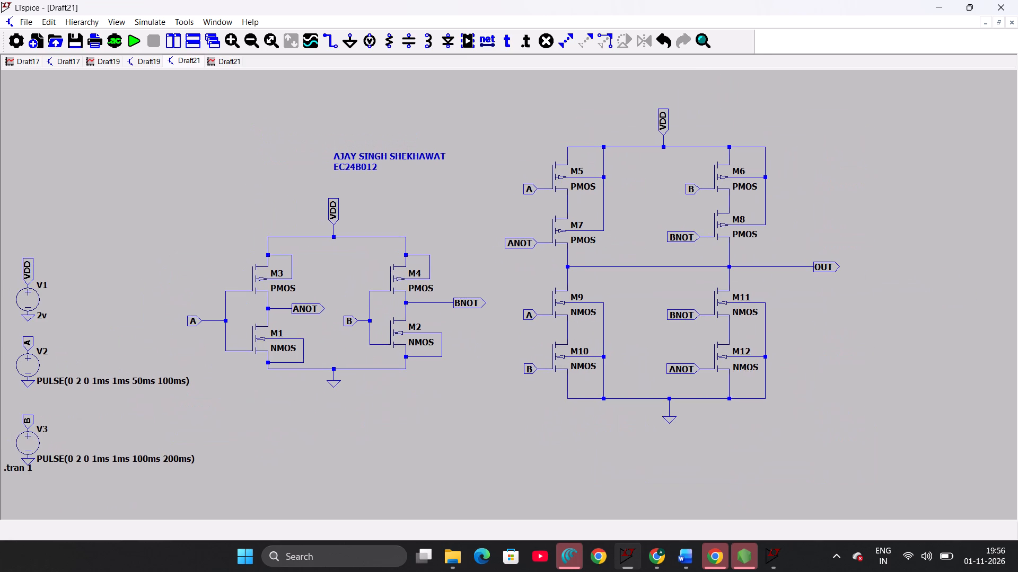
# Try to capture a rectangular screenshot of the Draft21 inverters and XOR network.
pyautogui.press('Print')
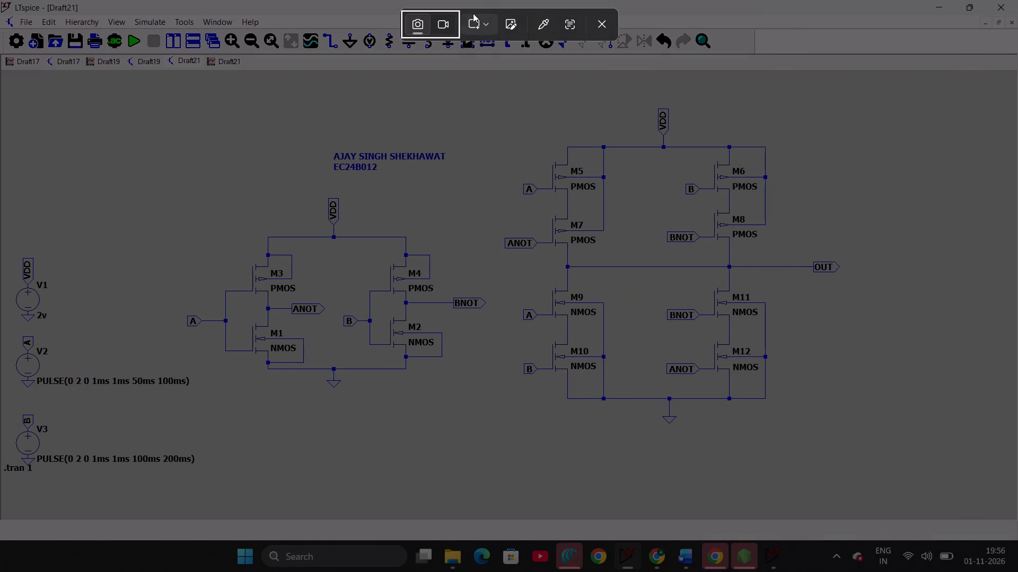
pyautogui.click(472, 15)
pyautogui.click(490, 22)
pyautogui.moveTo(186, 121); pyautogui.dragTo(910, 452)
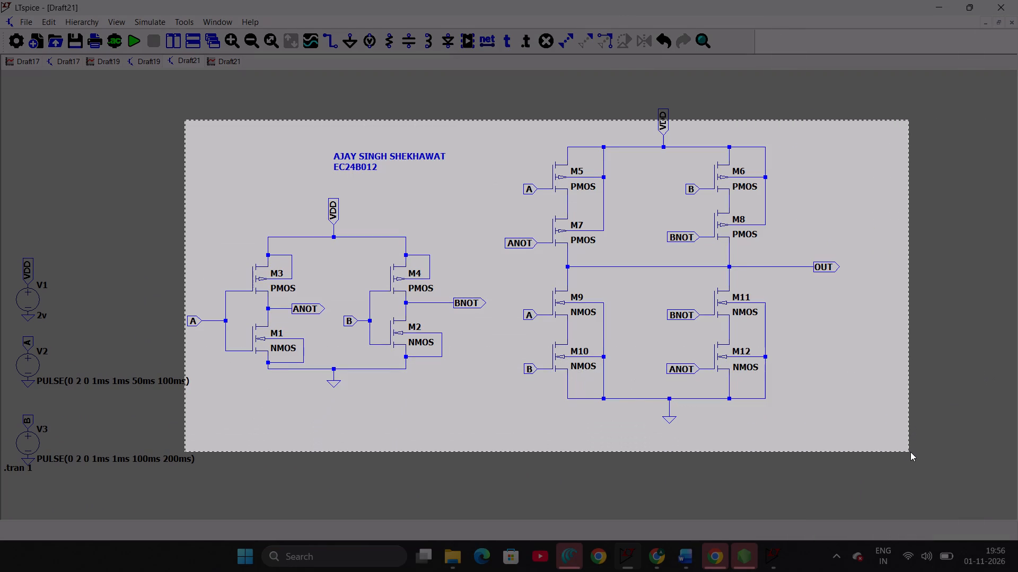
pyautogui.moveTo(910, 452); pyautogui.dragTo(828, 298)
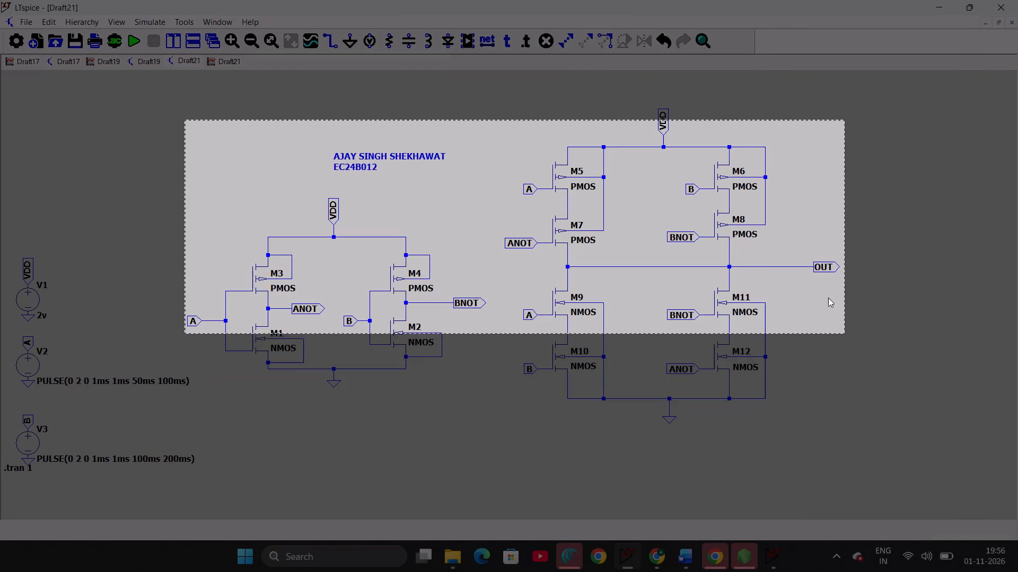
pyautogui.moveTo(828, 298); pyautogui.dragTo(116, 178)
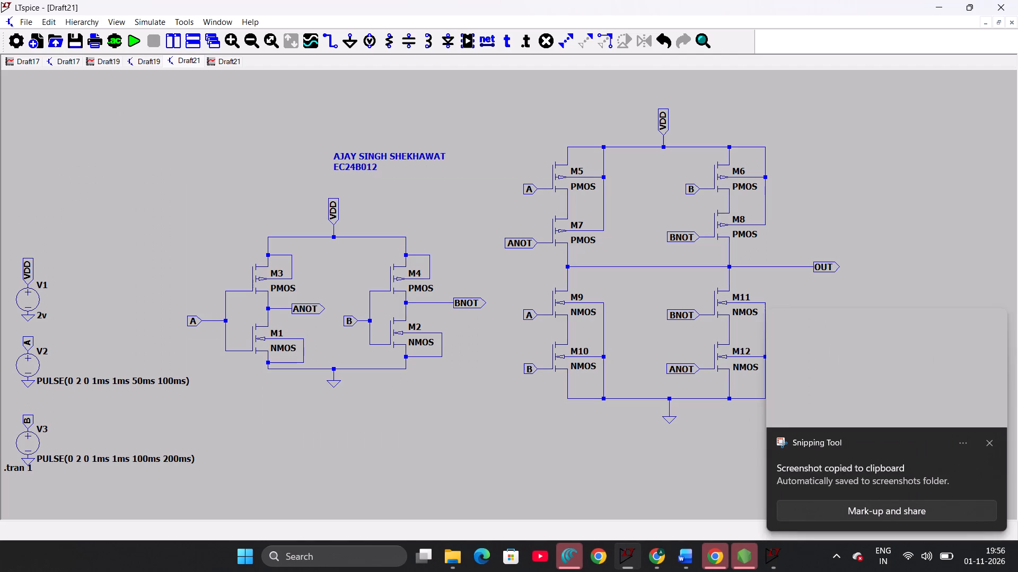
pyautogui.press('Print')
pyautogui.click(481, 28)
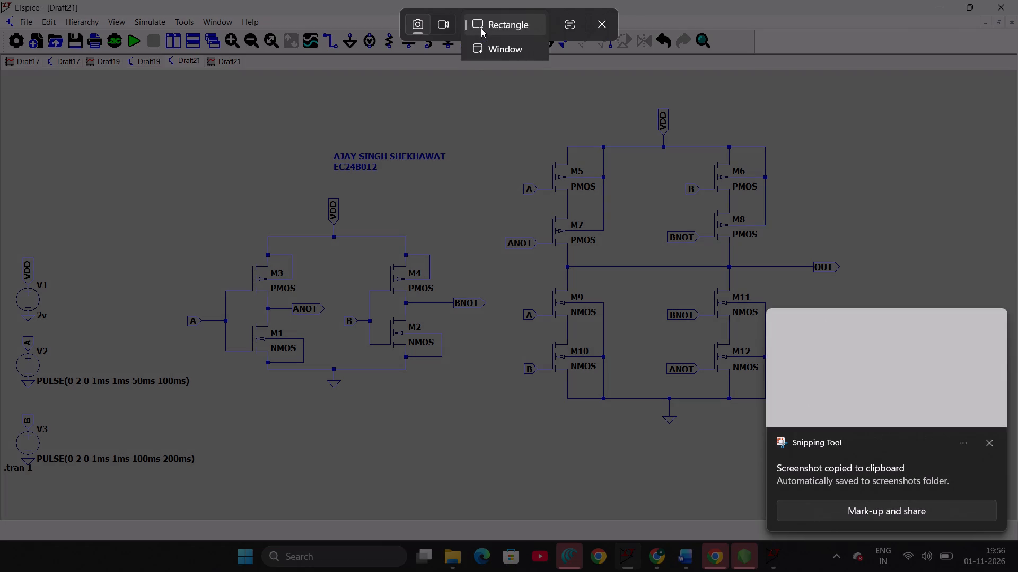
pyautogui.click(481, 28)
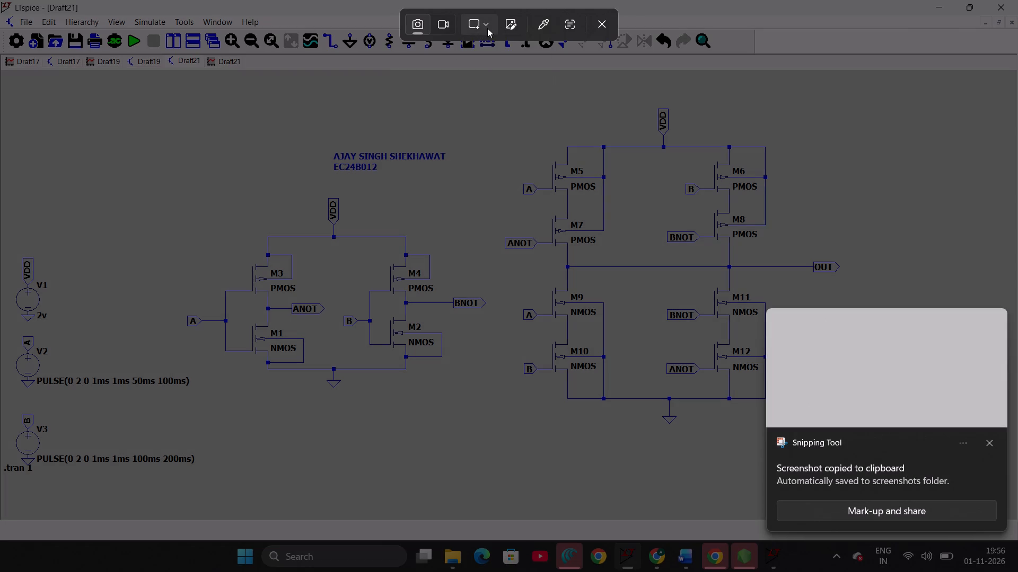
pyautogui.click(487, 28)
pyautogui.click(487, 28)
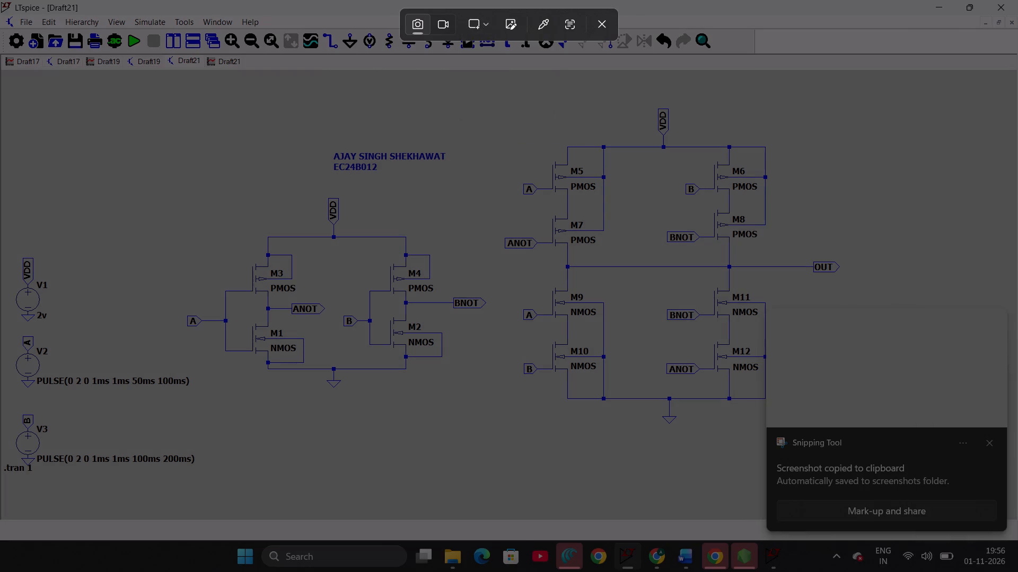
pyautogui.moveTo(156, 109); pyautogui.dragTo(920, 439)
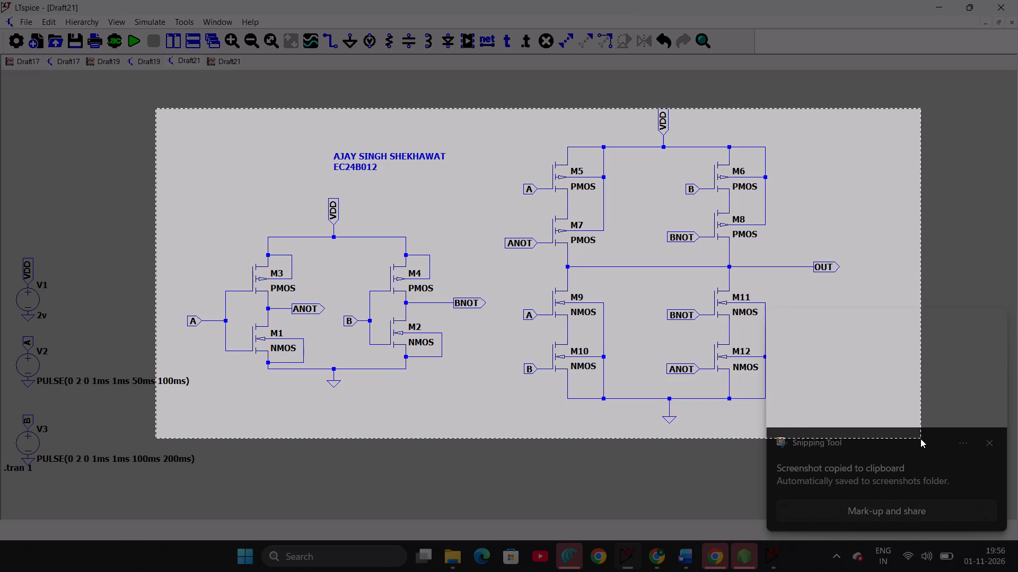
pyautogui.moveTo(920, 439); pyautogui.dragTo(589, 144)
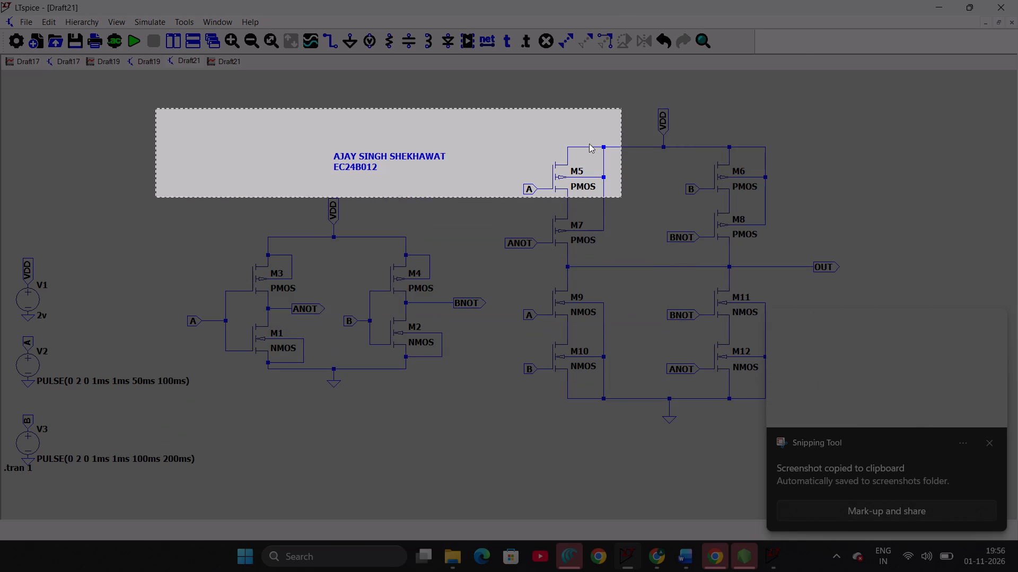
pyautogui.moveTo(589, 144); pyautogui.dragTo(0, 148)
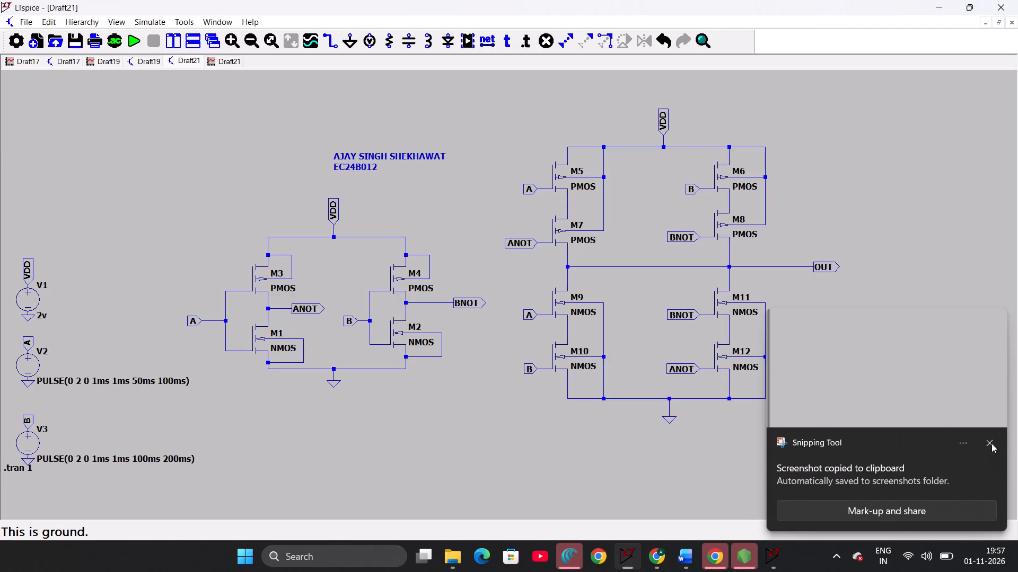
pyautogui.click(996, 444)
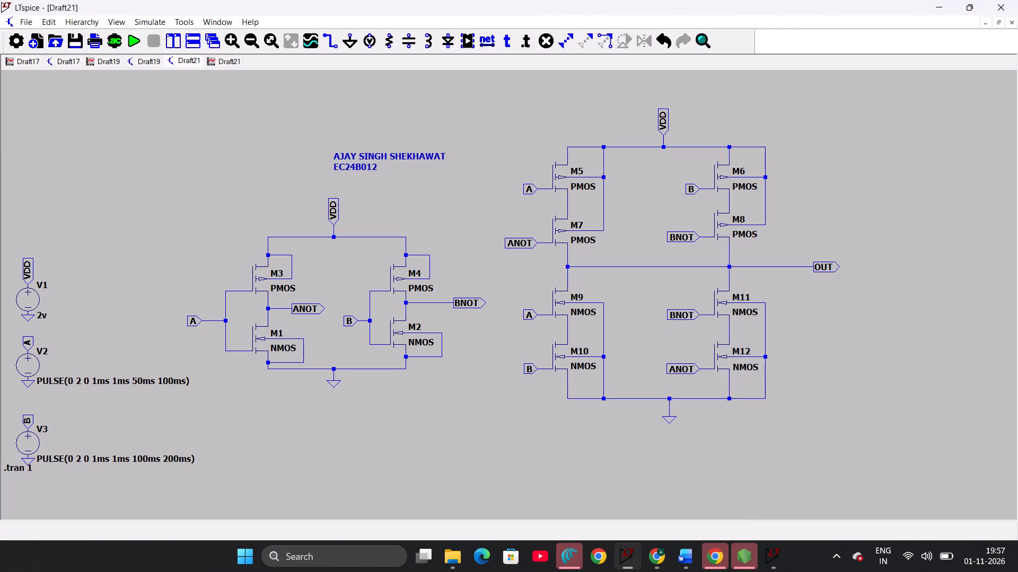
# Capture a rectangular screenshot of the Draft21 schematic covering both inverters, the name label and the XOR network through OUT.
pyautogui.press('Print')
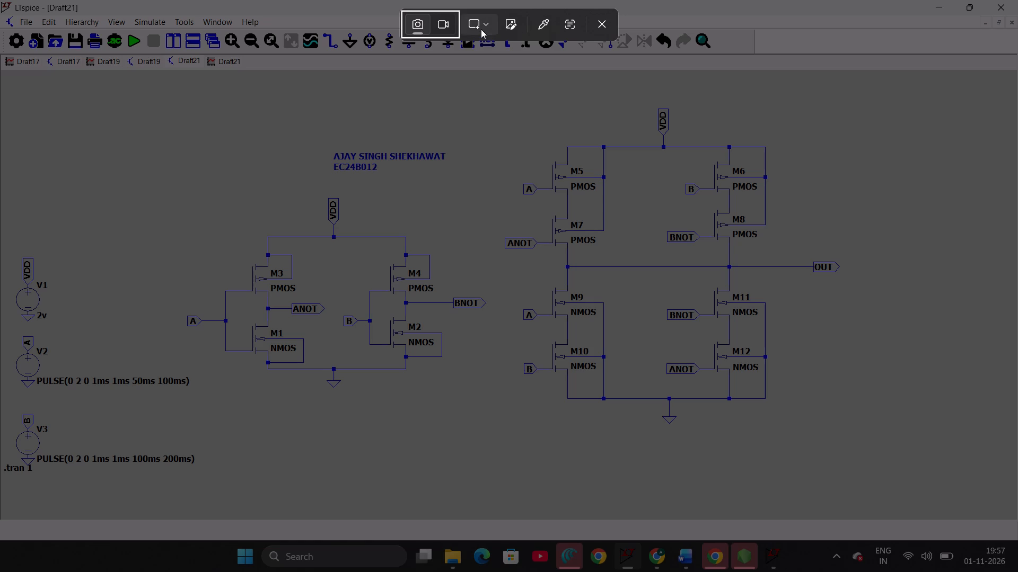
pyautogui.click(481, 29)
pyautogui.click(499, 26)
pyautogui.moveTo(165, 110); pyautogui.dragTo(986, 473)
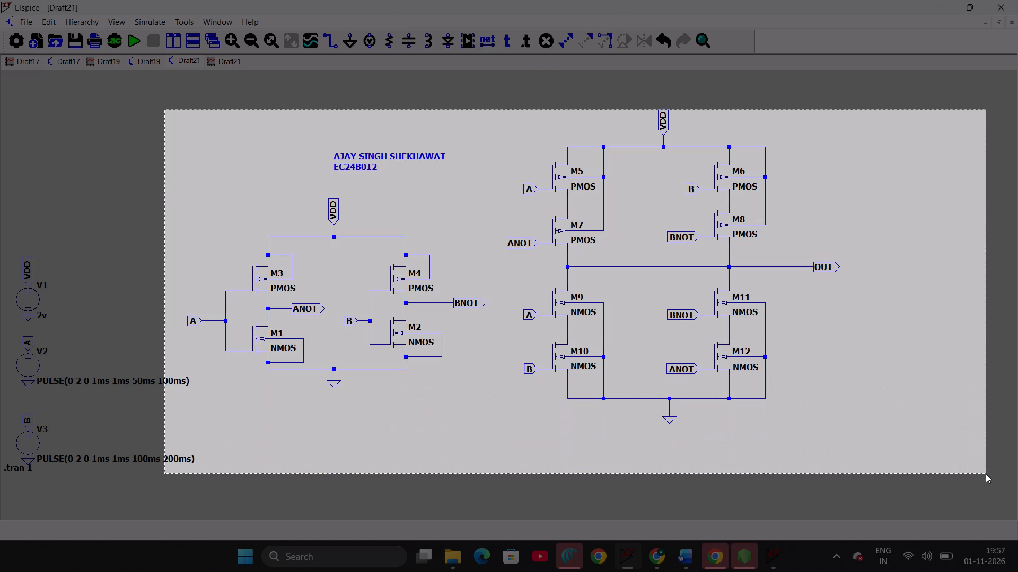
pyautogui.moveTo(986, 473); pyautogui.dragTo(961, 450)
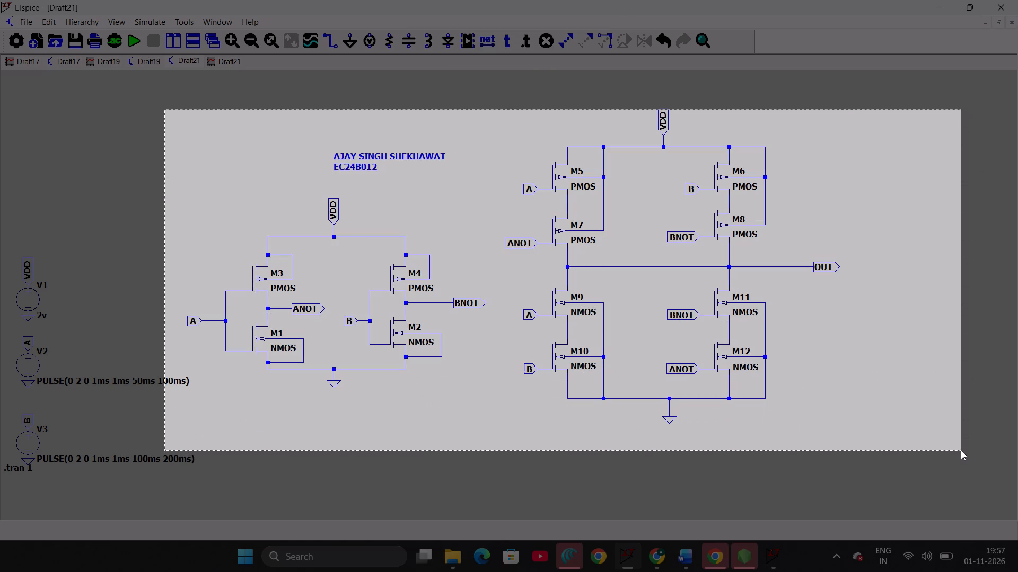
pyautogui.moveTo(961, 450); pyautogui.dragTo(943, 449)
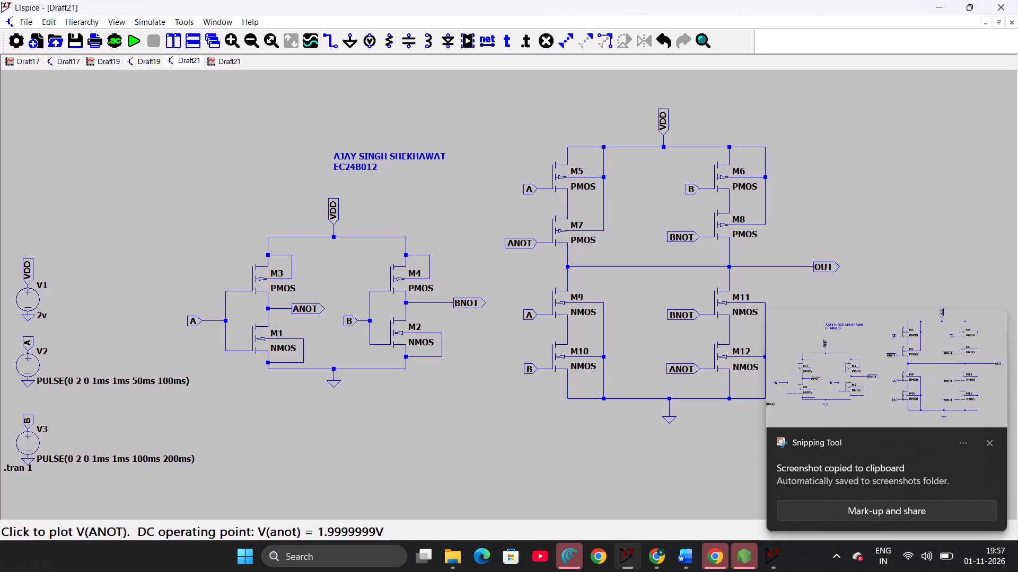
# Open the NAND symbol file from the LTspice documents folder in the other LTspice window.
pyautogui.click(778, 560)
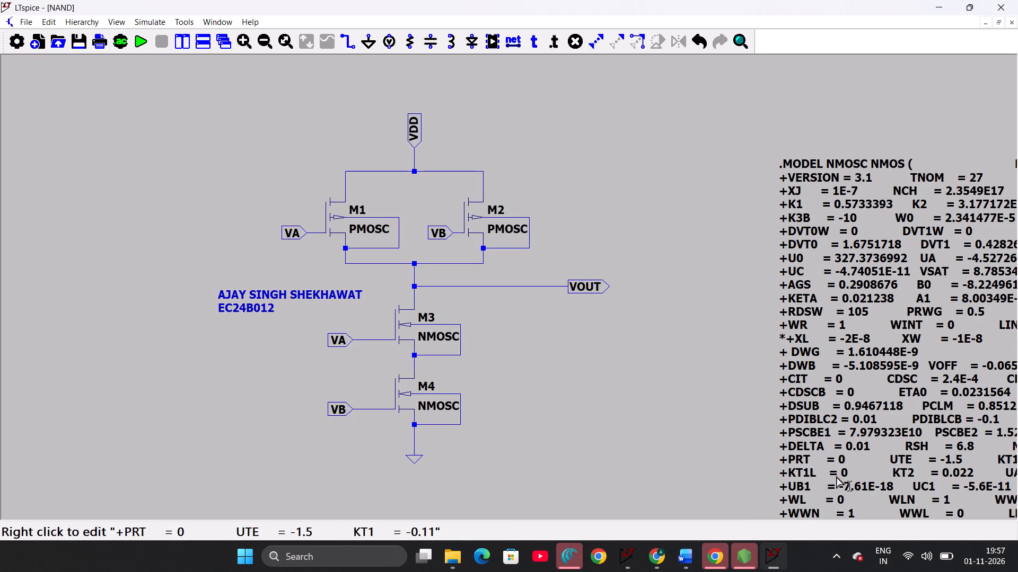
pyautogui.click(451, 559)
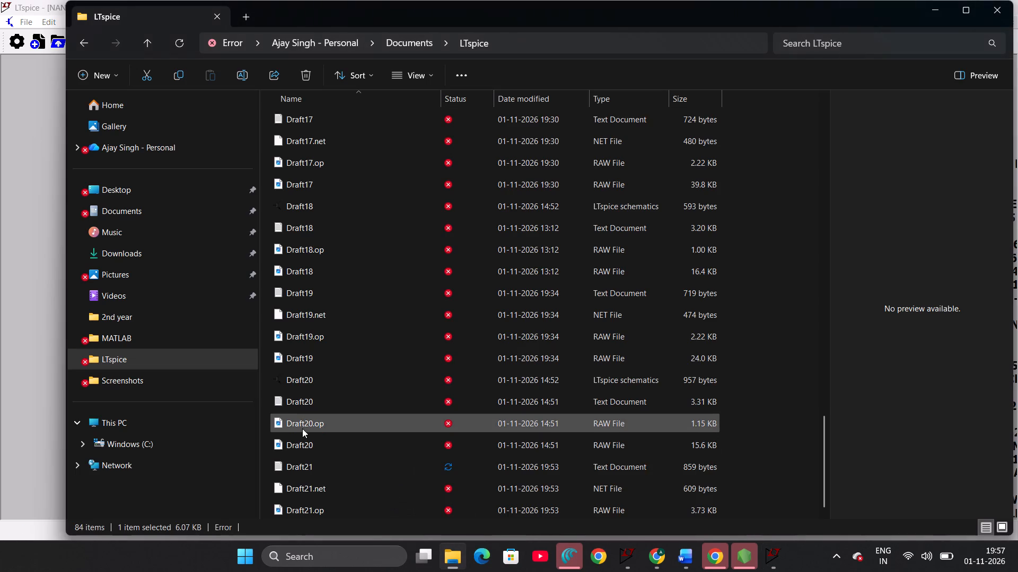
pyautogui.scroll(-6, 302, 428)
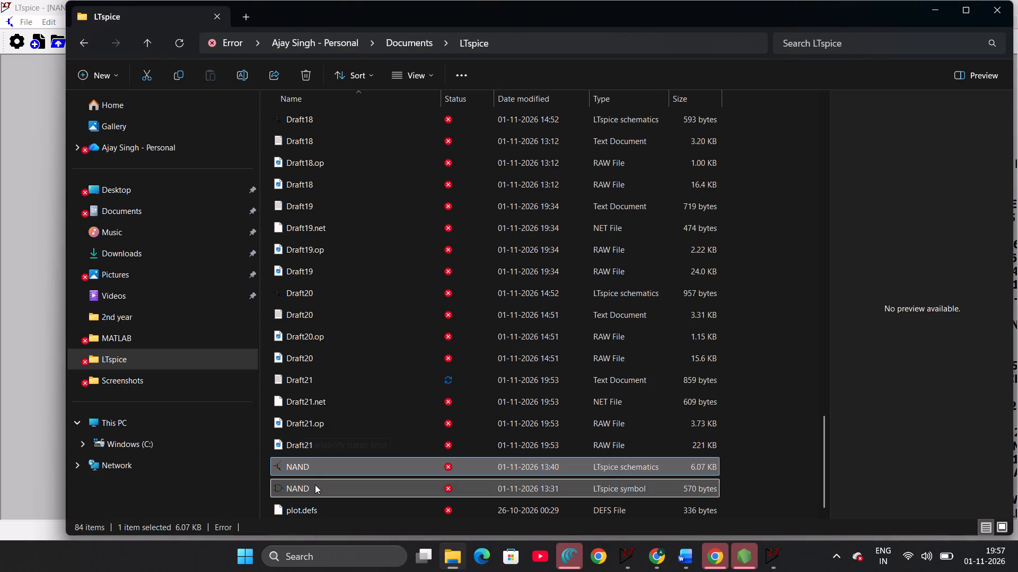
pyautogui.doubleClick(315, 485)
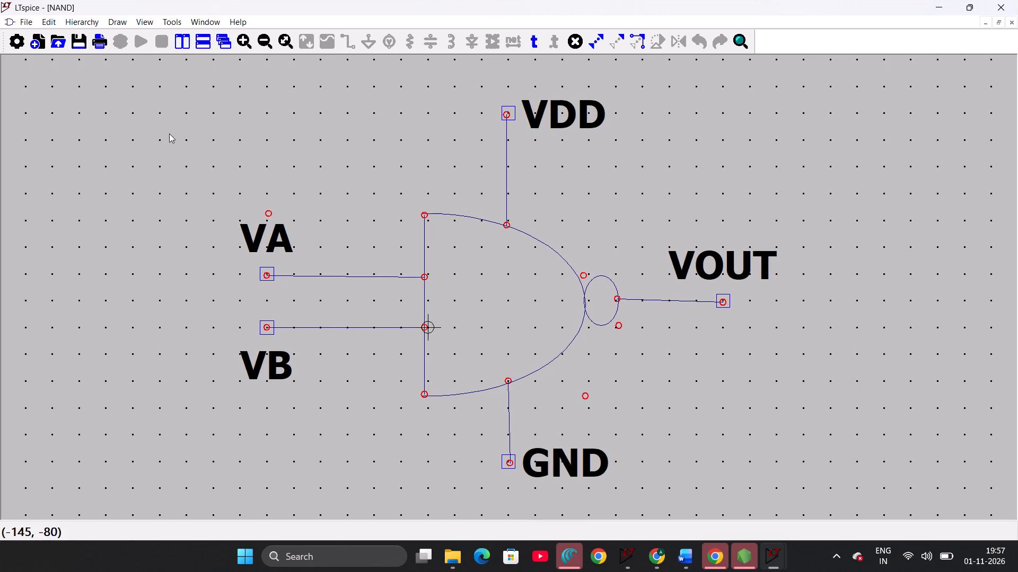
# Create a new schematic and select the NAND symbol from the user LTspice folder as the component to place.
pyautogui.click(32, 17)
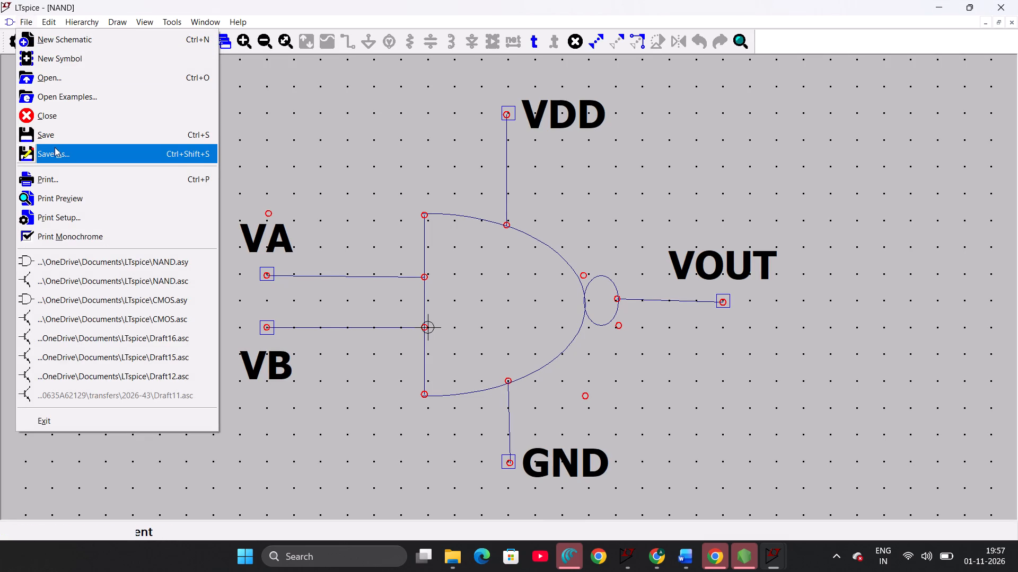
pyautogui.click(269, 126)
pyautogui.click(33, 43)
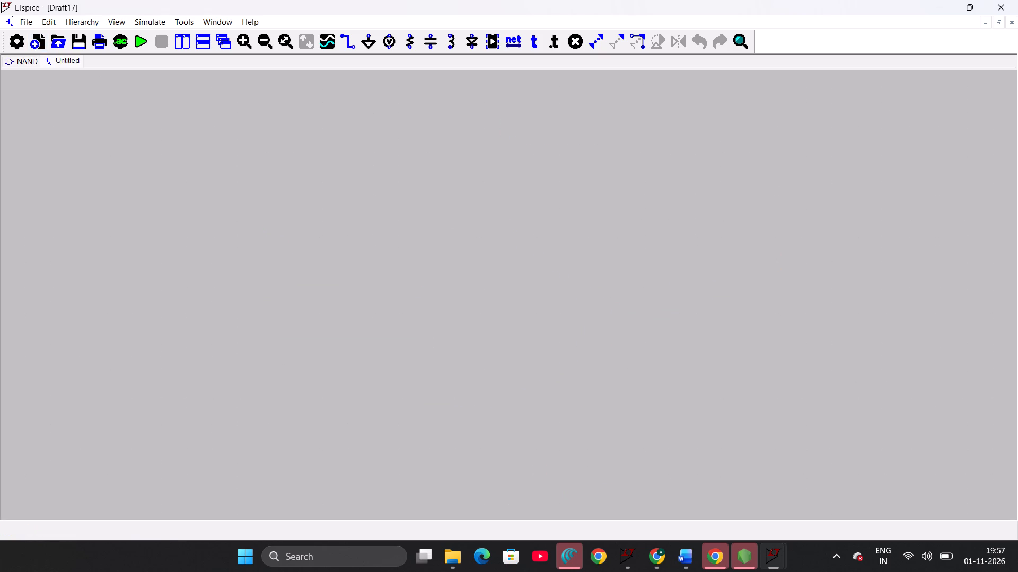
pyautogui.click(488, 37)
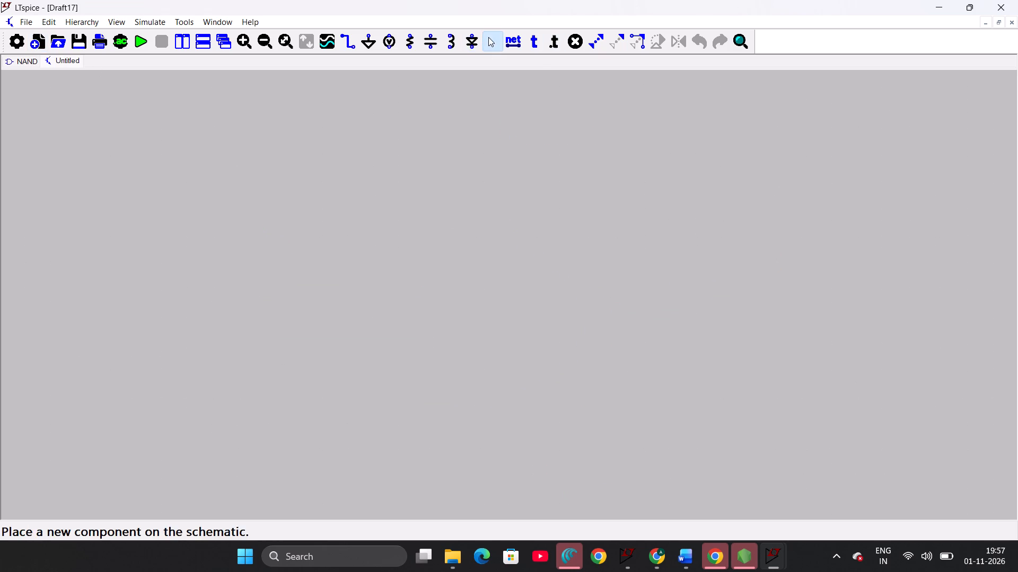
pyautogui.click(601, 181)
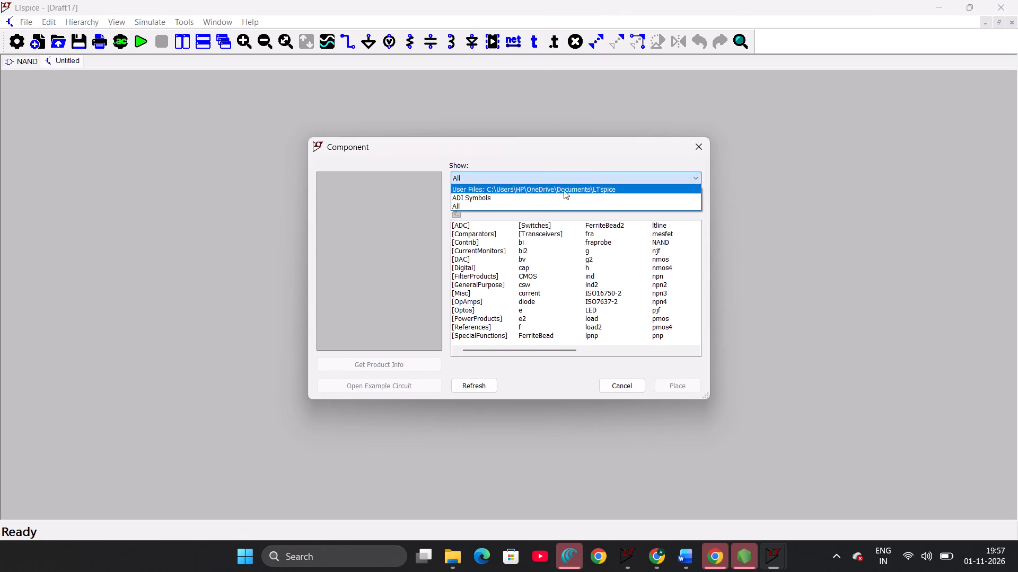
pyautogui.click(539, 187)
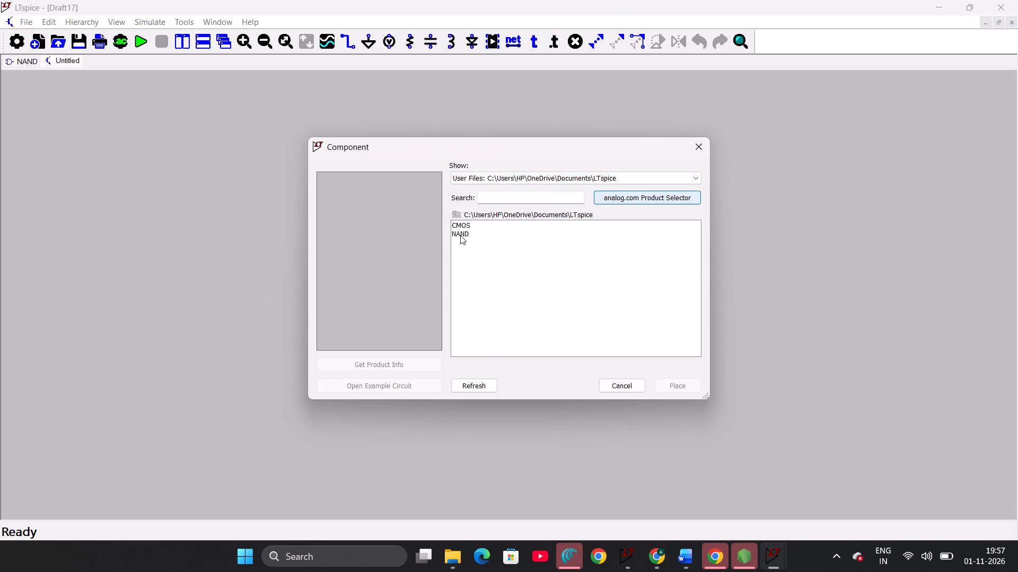
pyautogui.click(460, 235)
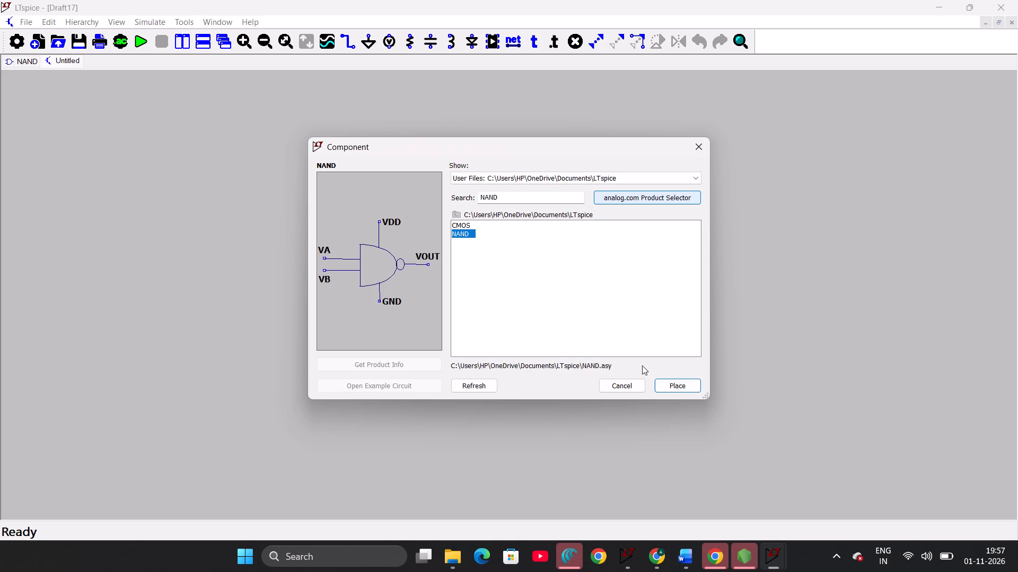
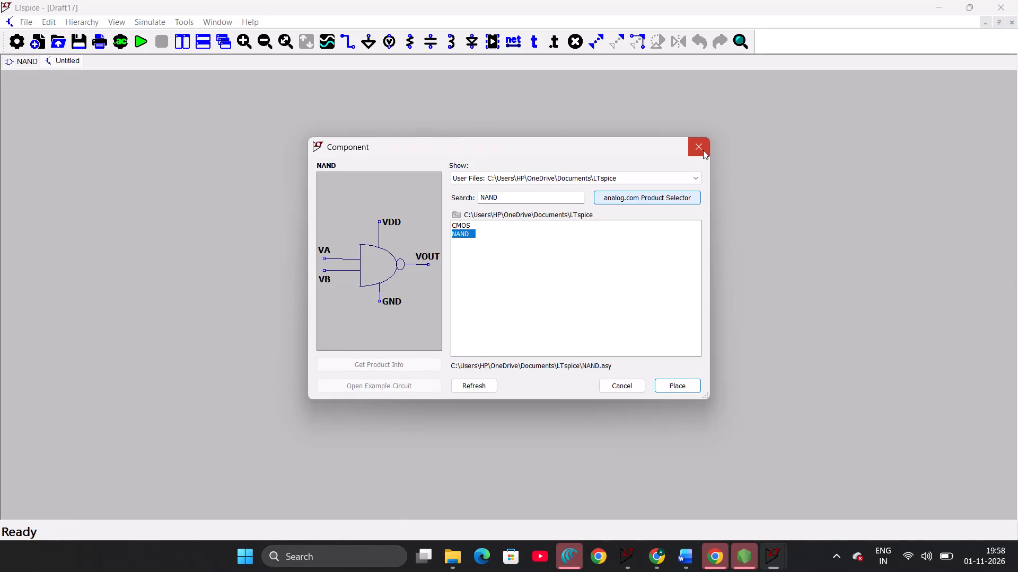
# Abandon placing the NAND symbol and close that LTspice window along with the LTspice documents folder window.
pyautogui.click(703, 149)
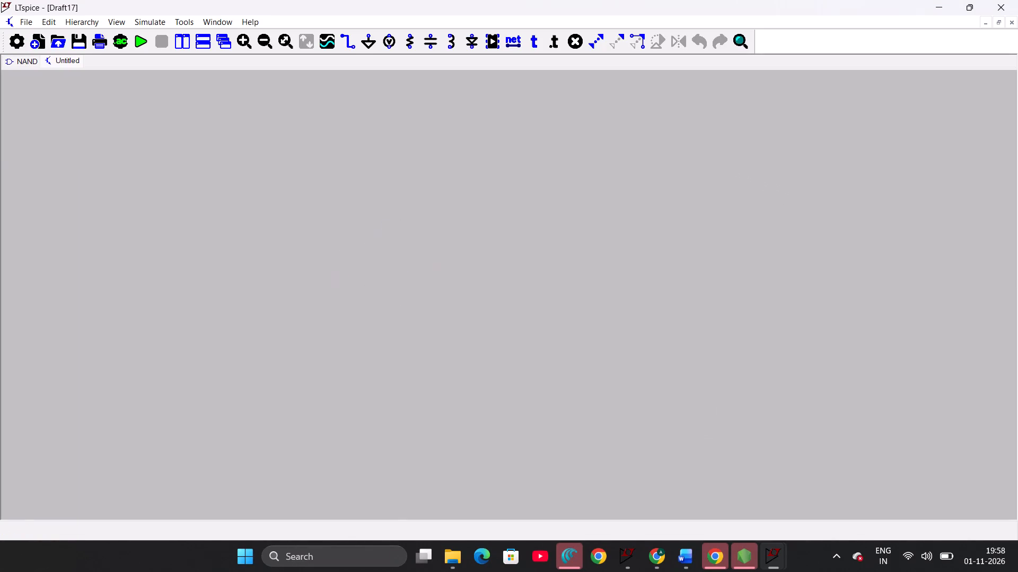
pyautogui.click(1014, 2)
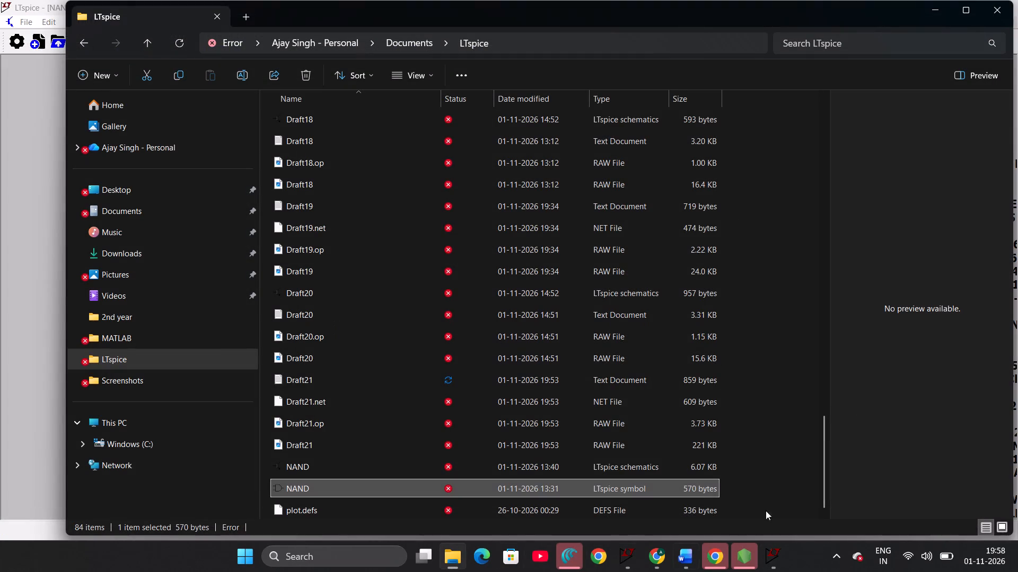
pyautogui.click(990, 16)
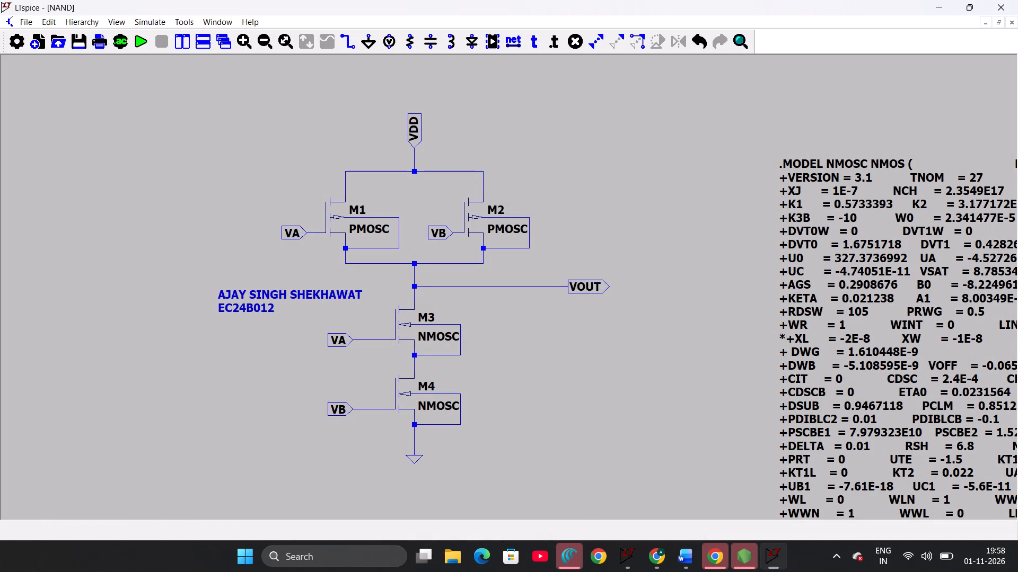
# Close the LTspice window holding the NAND transistor schematic, saving the changes to NAND.asc.
pyautogui.click(992, 0)
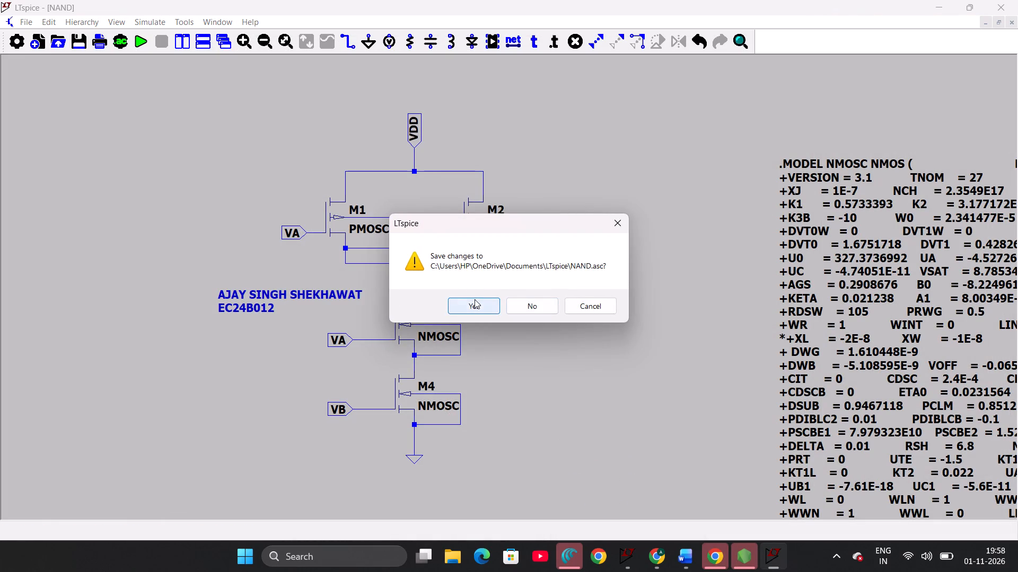
pyautogui.click(476, 302)
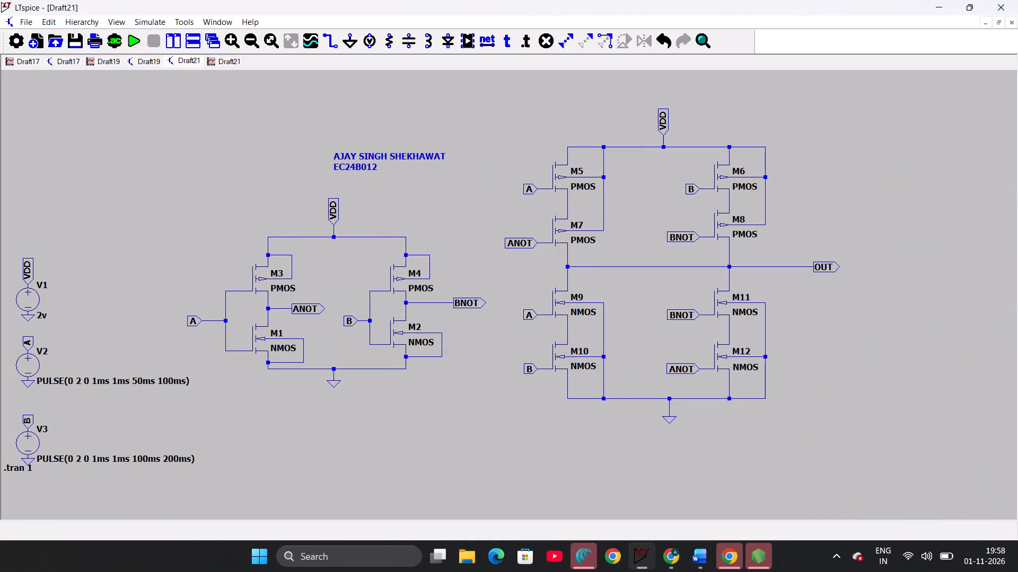
# Close the waveform plots of Draft17, Draft19 and Draft21, leaving their schematics open.
pyautogui.moveTo(136, 198); pyautogui.dragTo(61, 156)
pyautogui.click(71, 62)
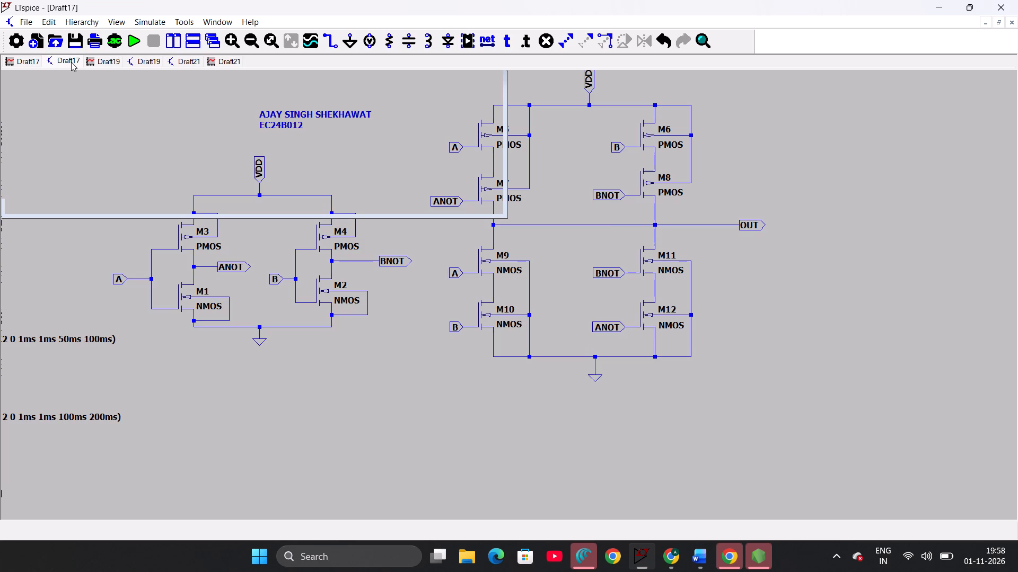
pyautogui.moveTo(185, 153); pyautogui.dragTo(356, 191)
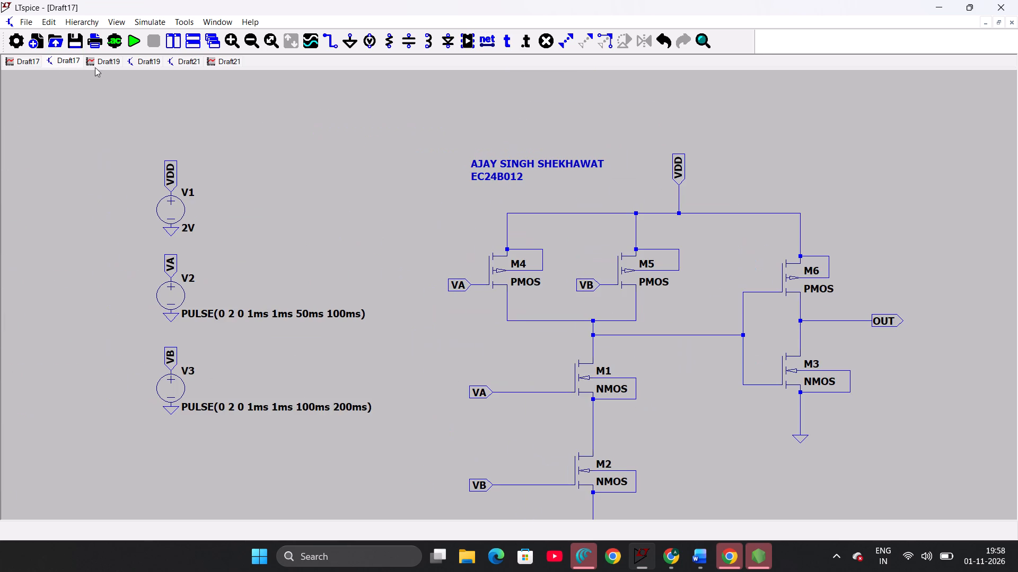
pyautogui.click(30, 62)
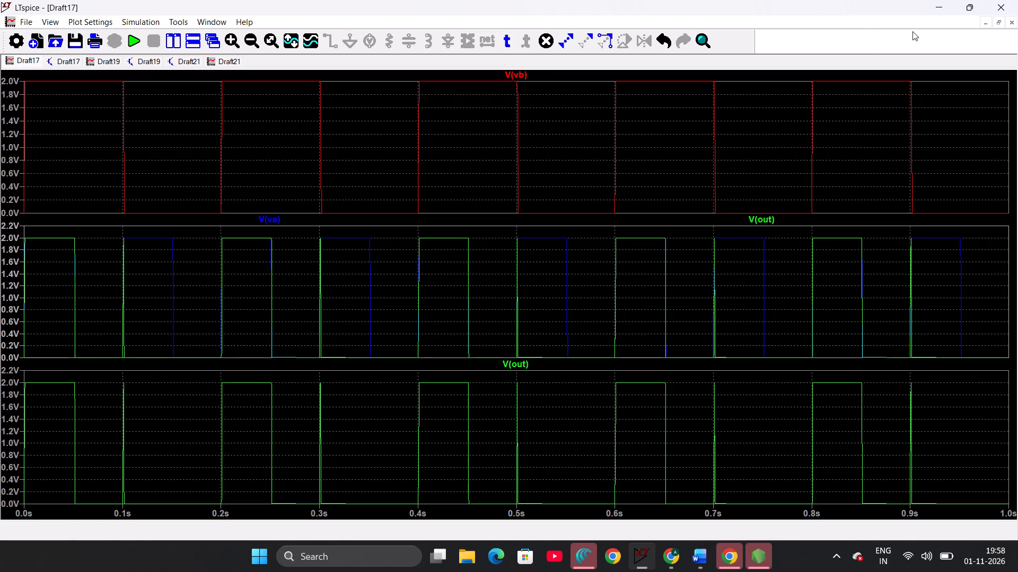
pyautogui.click(1011, 24)
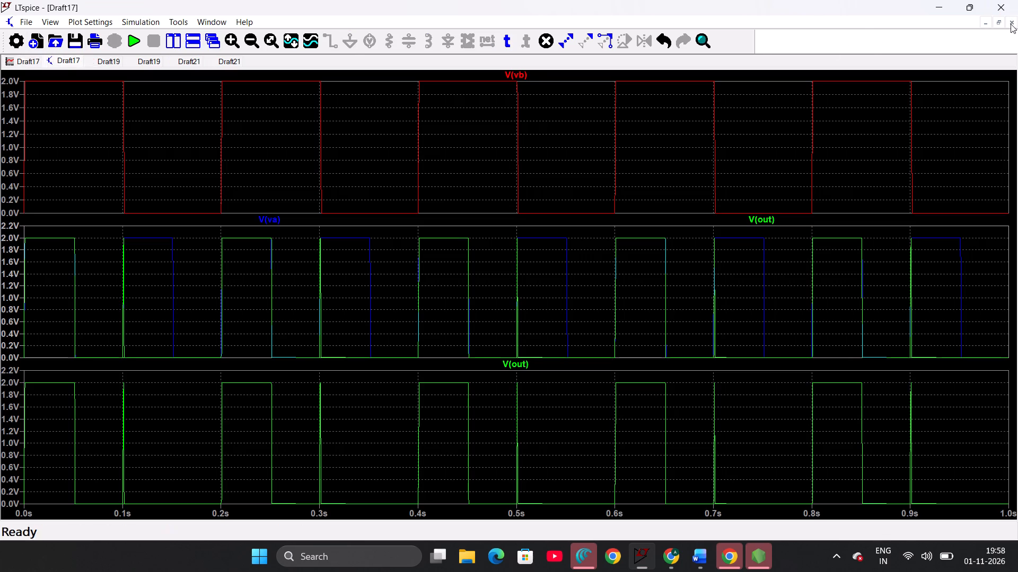
pyautogui.click(105, 61)
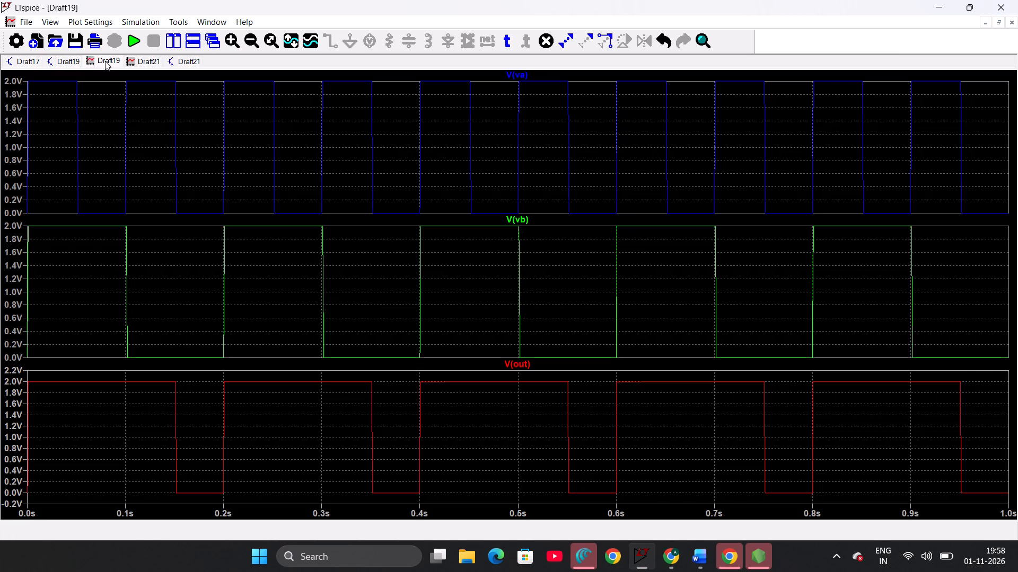
pyautogui.click(1013, 23)
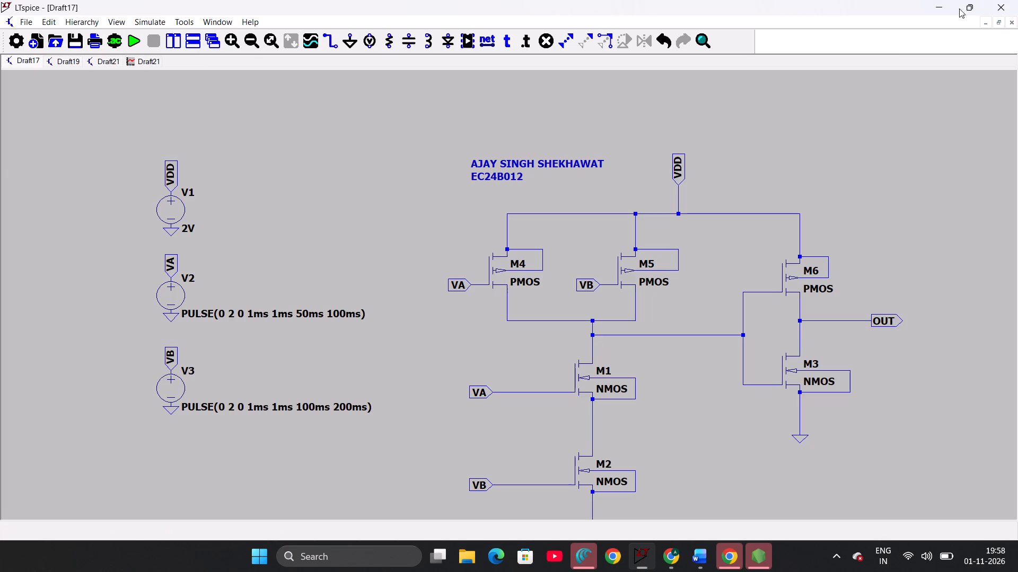
pyautogui.click(141, 65)
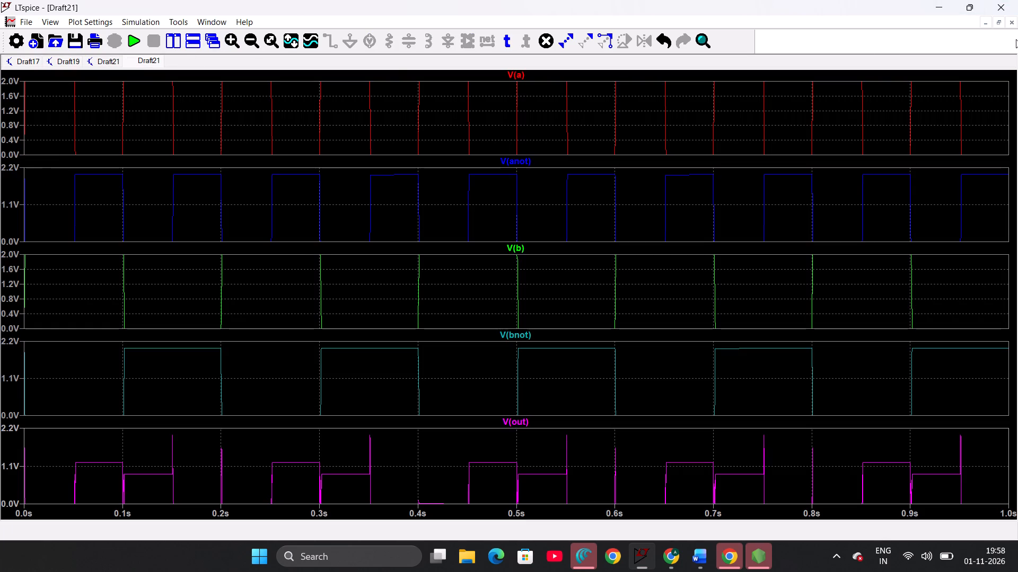
pyautogui.click(1012, 25)
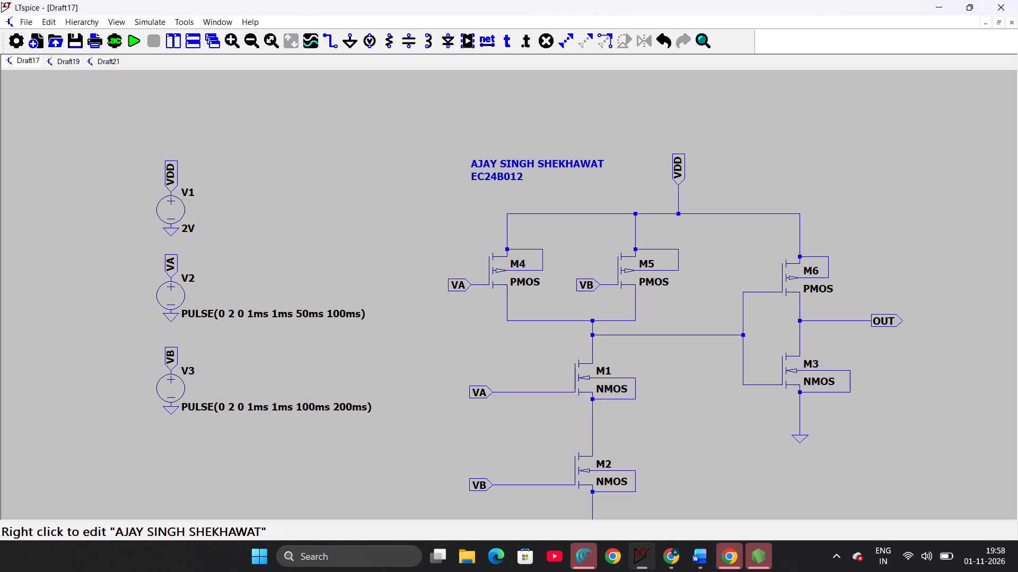
# Review the Draft17, Draft19 and Draft21 gate schematics one against another.
pyautogui.moveTo(380, 211); pyautogui.dragTo(214, 134)
pyautogui.moveTo(214, 134); pyautogui.dragTo(373, 206)
pyautogui.click(27, 64)
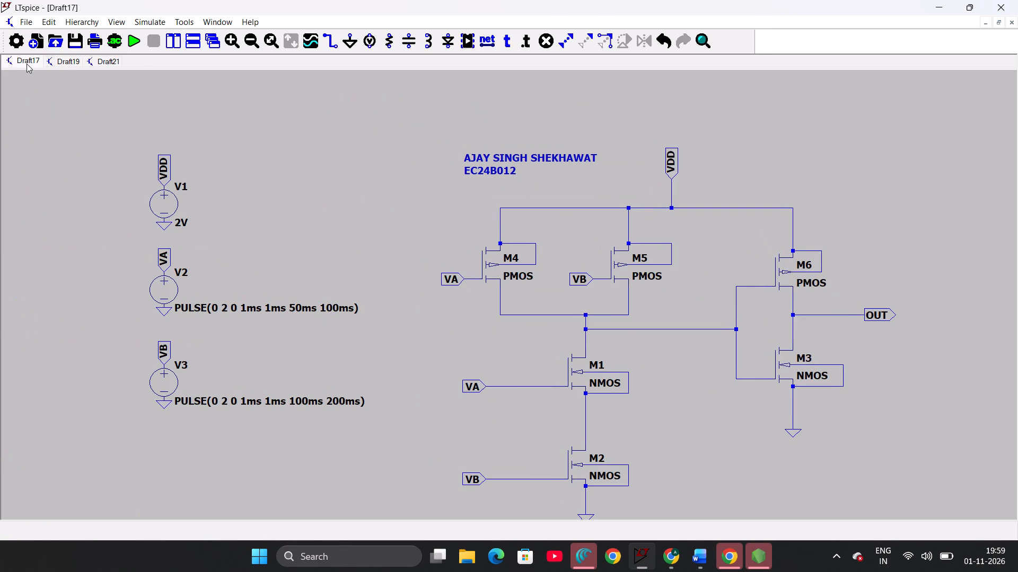
pyautogui.click(65, 58)
pyautogui.click(114, 60)
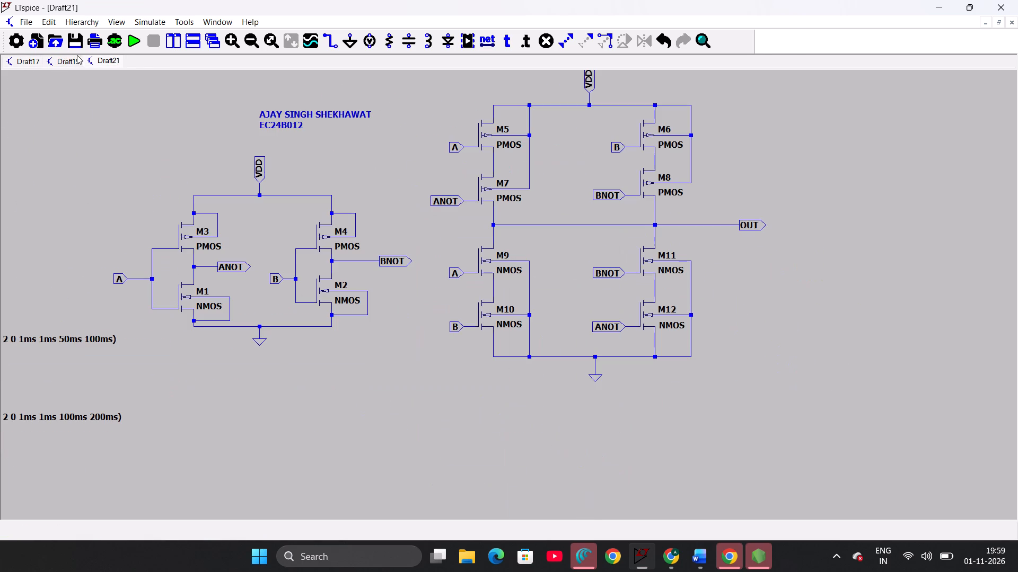
pyautogui.click(69, 59)
pyautogui.click(9, 64)
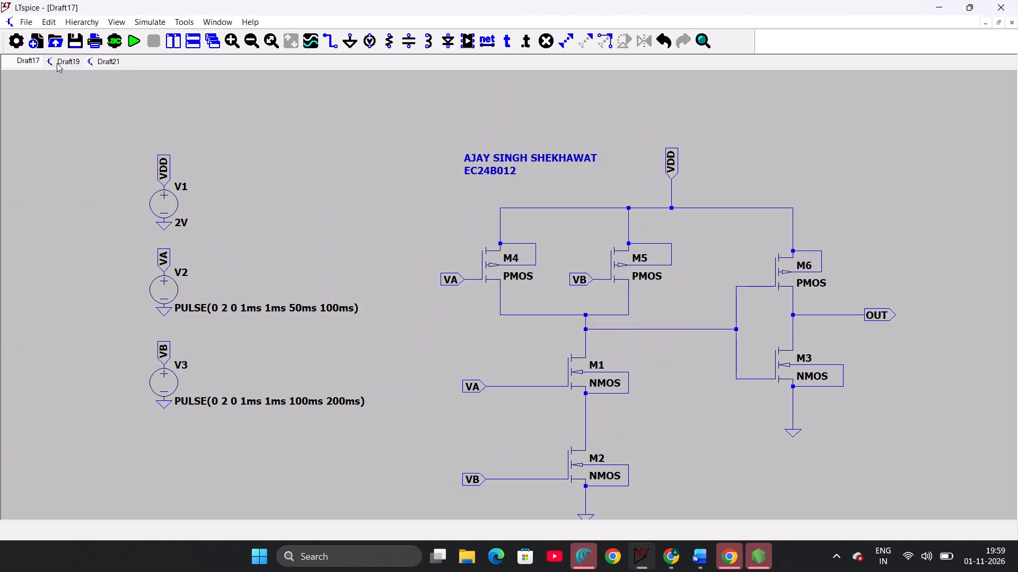
pyautogui.click(57, 63)
pyautogui.click(113, 60)
pyautogui.click(67, 59)
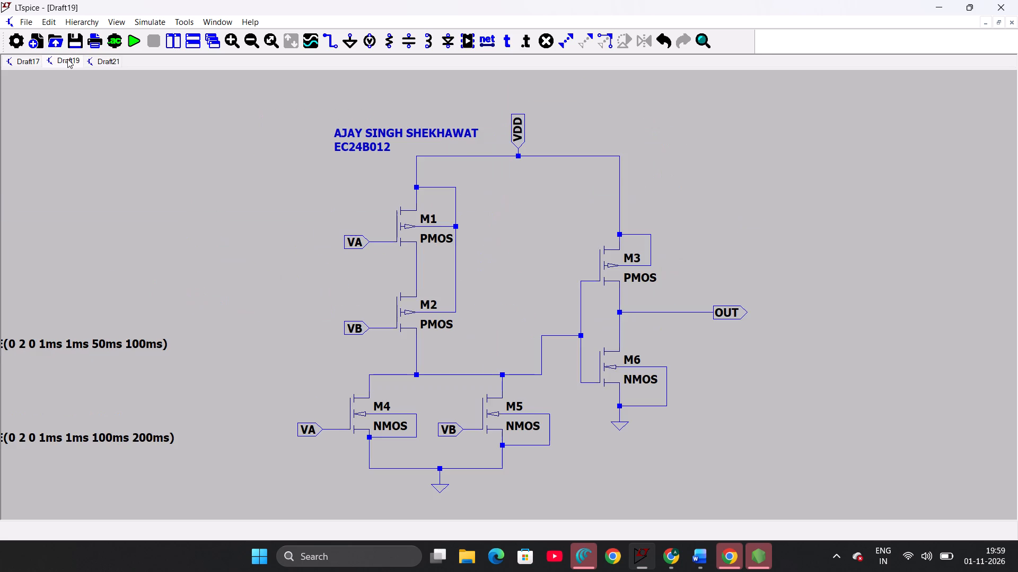
pyautogui.click(21, 61)
pyautogui.click(56, 61)
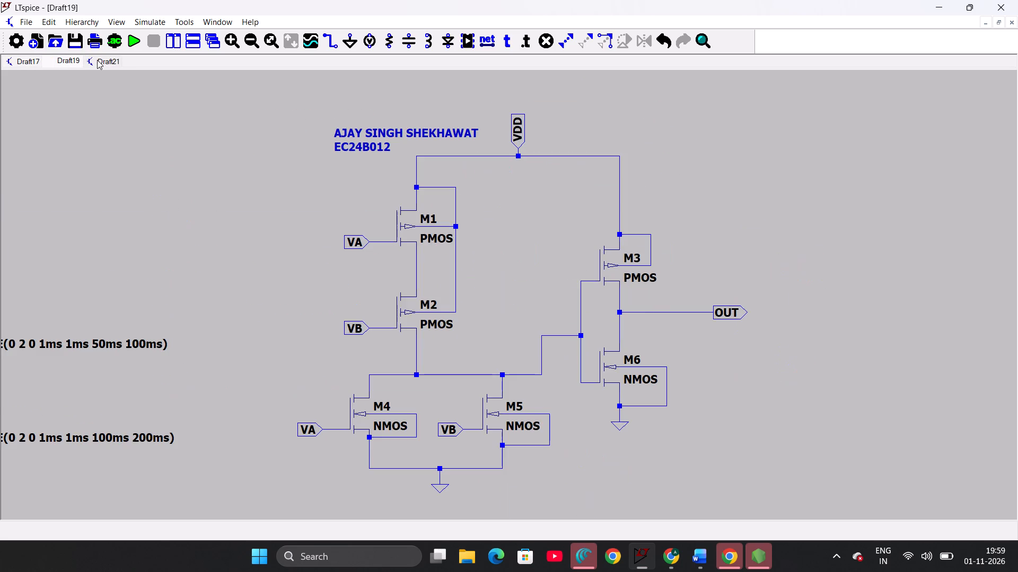
pyautogui.click(98, 60)
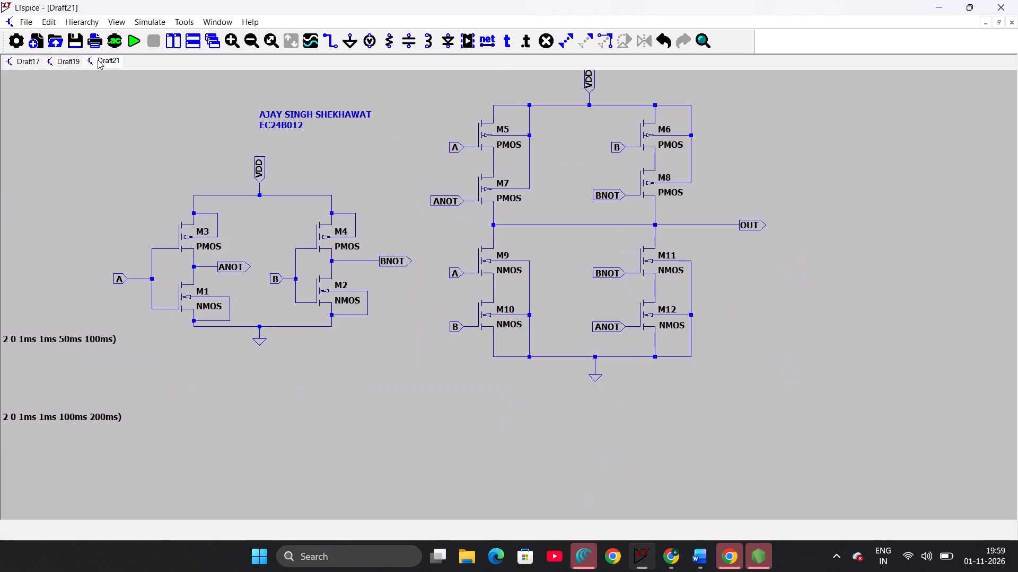